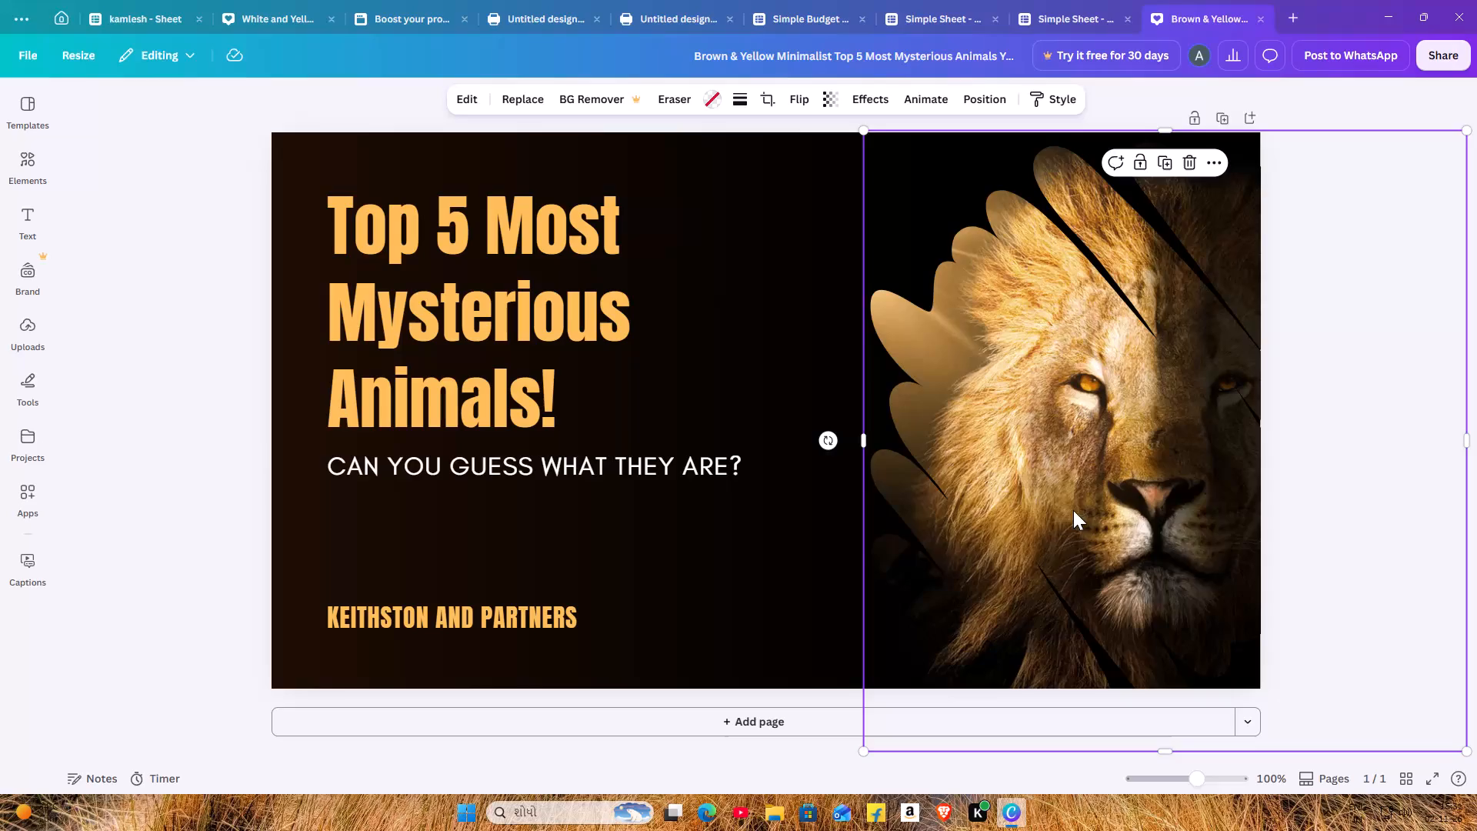
Move the lion image left and slightly upward so more of its face lies on the page.
drag(1073, 510, 1021, 512)
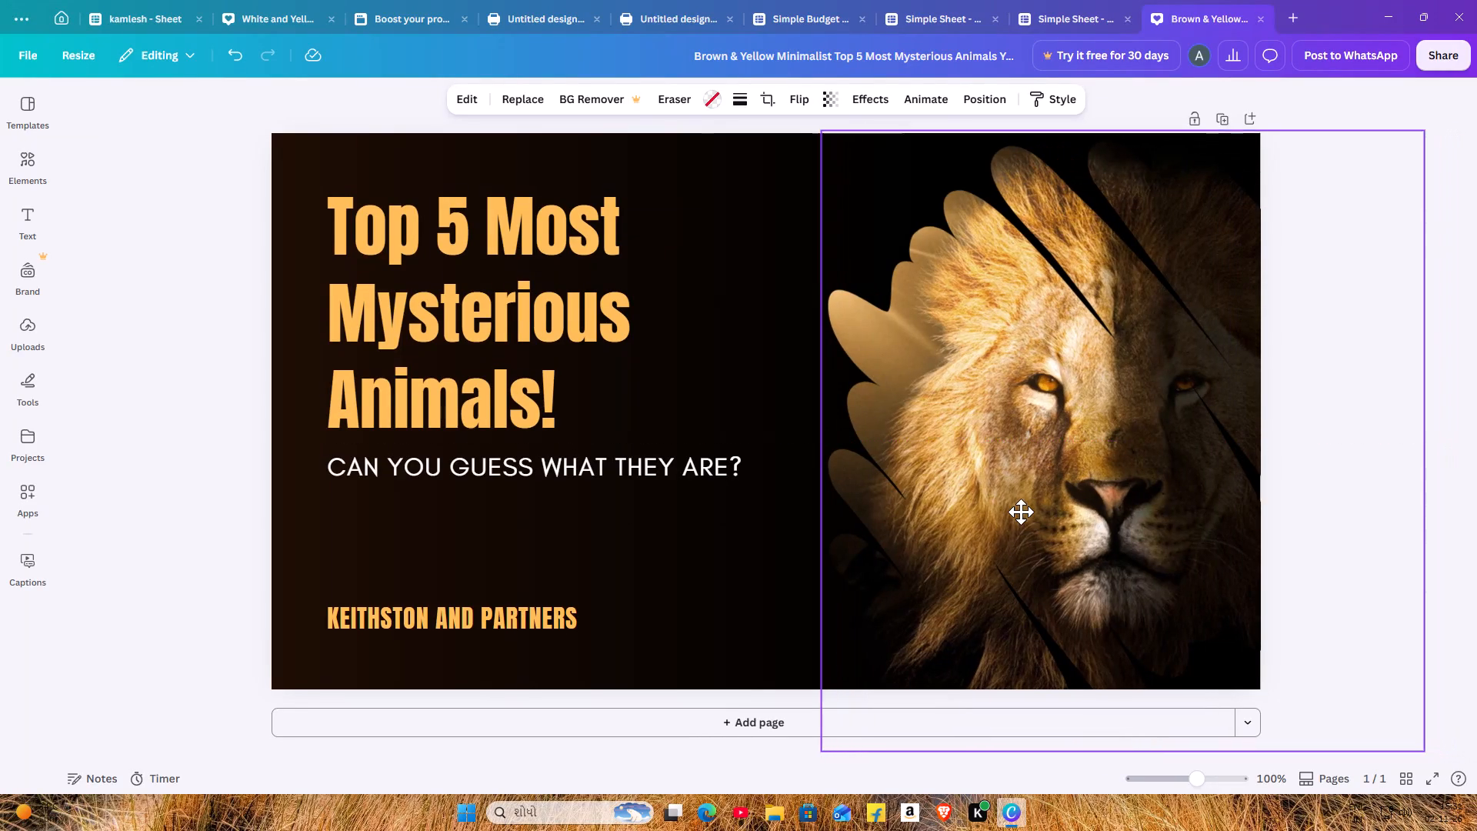
drag(1021, 512, 1010, 499)
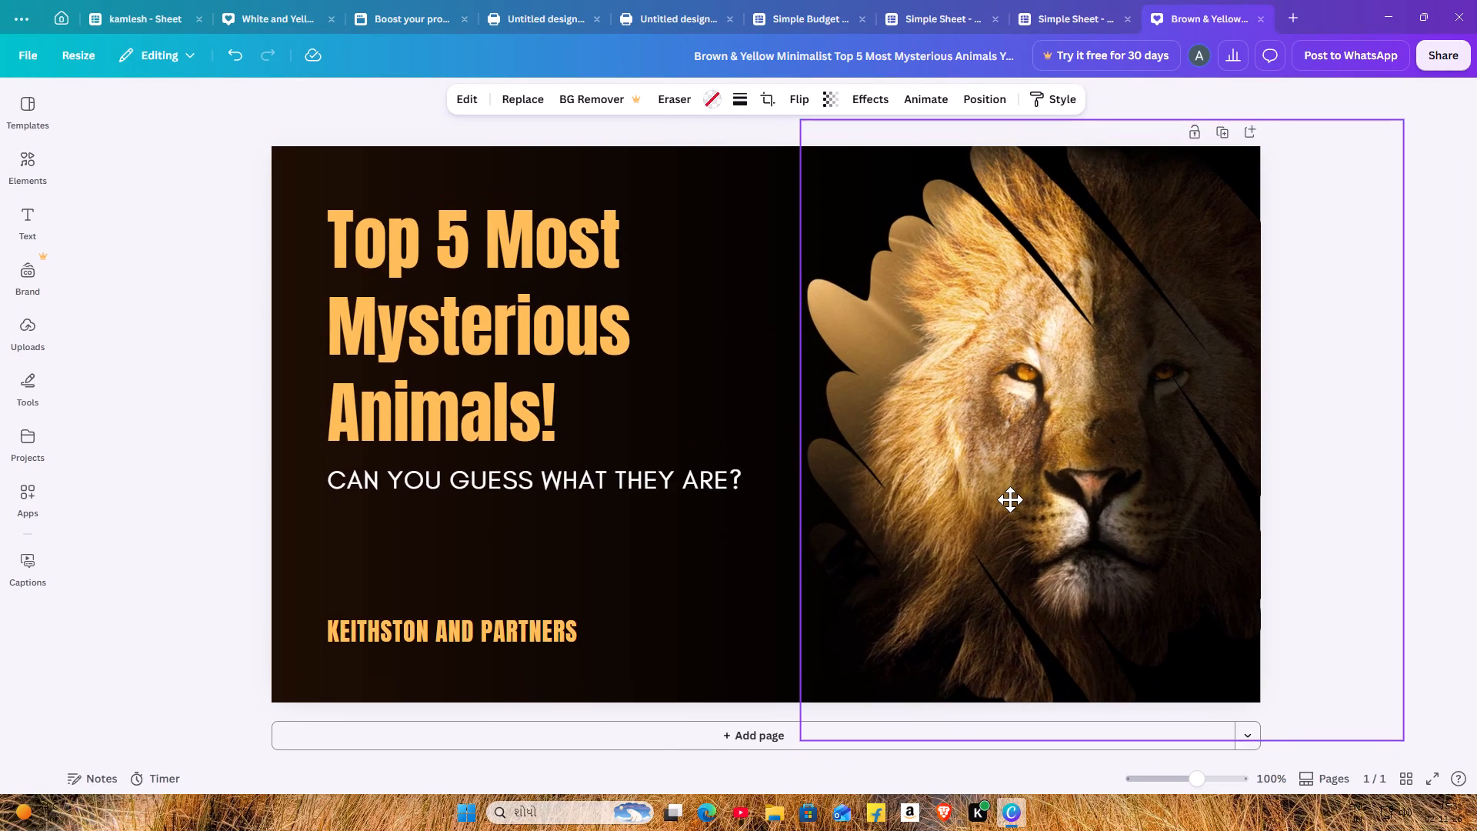
drag(1010, 499, 1010, 504)
click(749, 618)
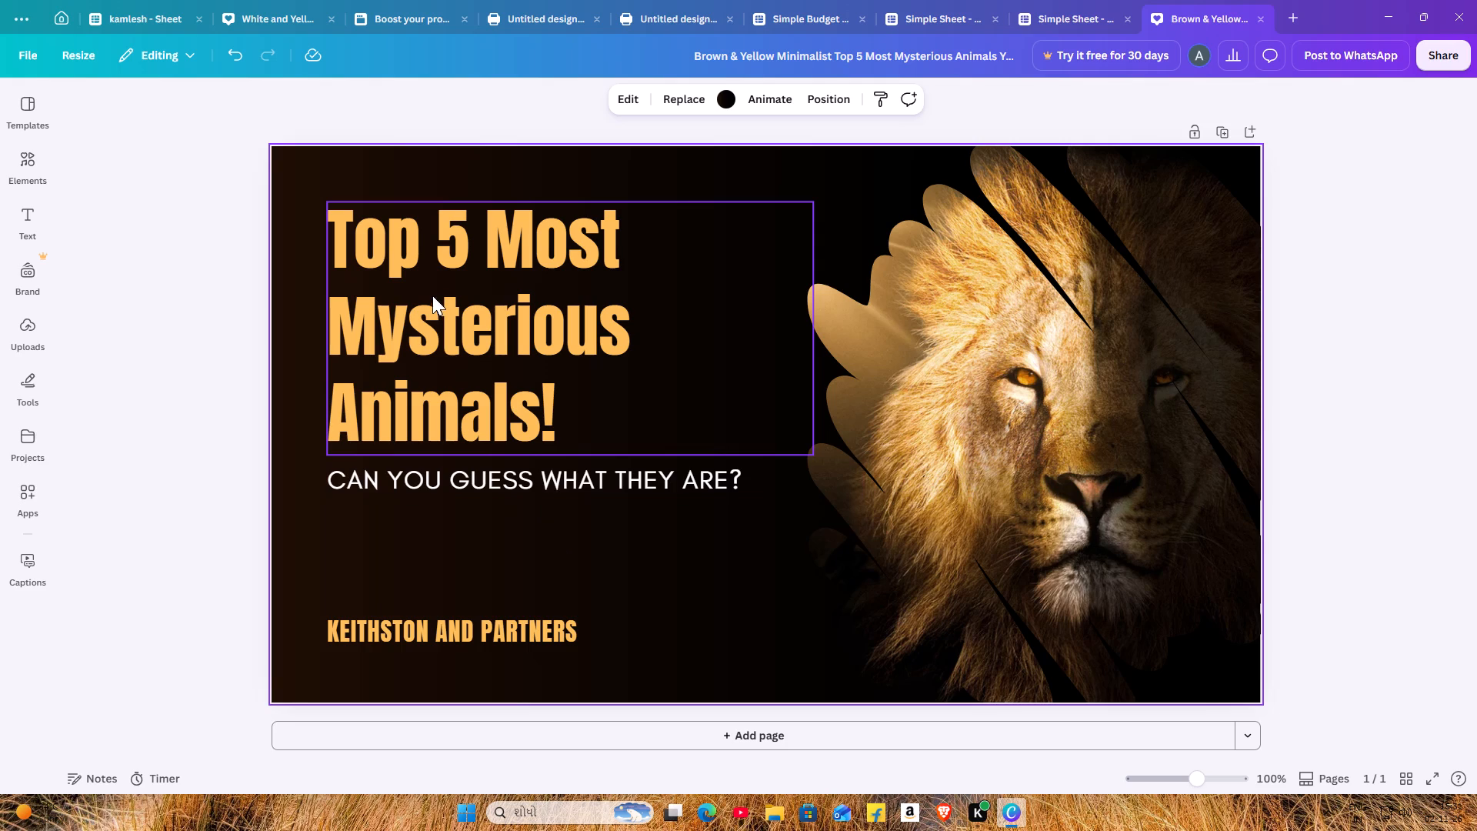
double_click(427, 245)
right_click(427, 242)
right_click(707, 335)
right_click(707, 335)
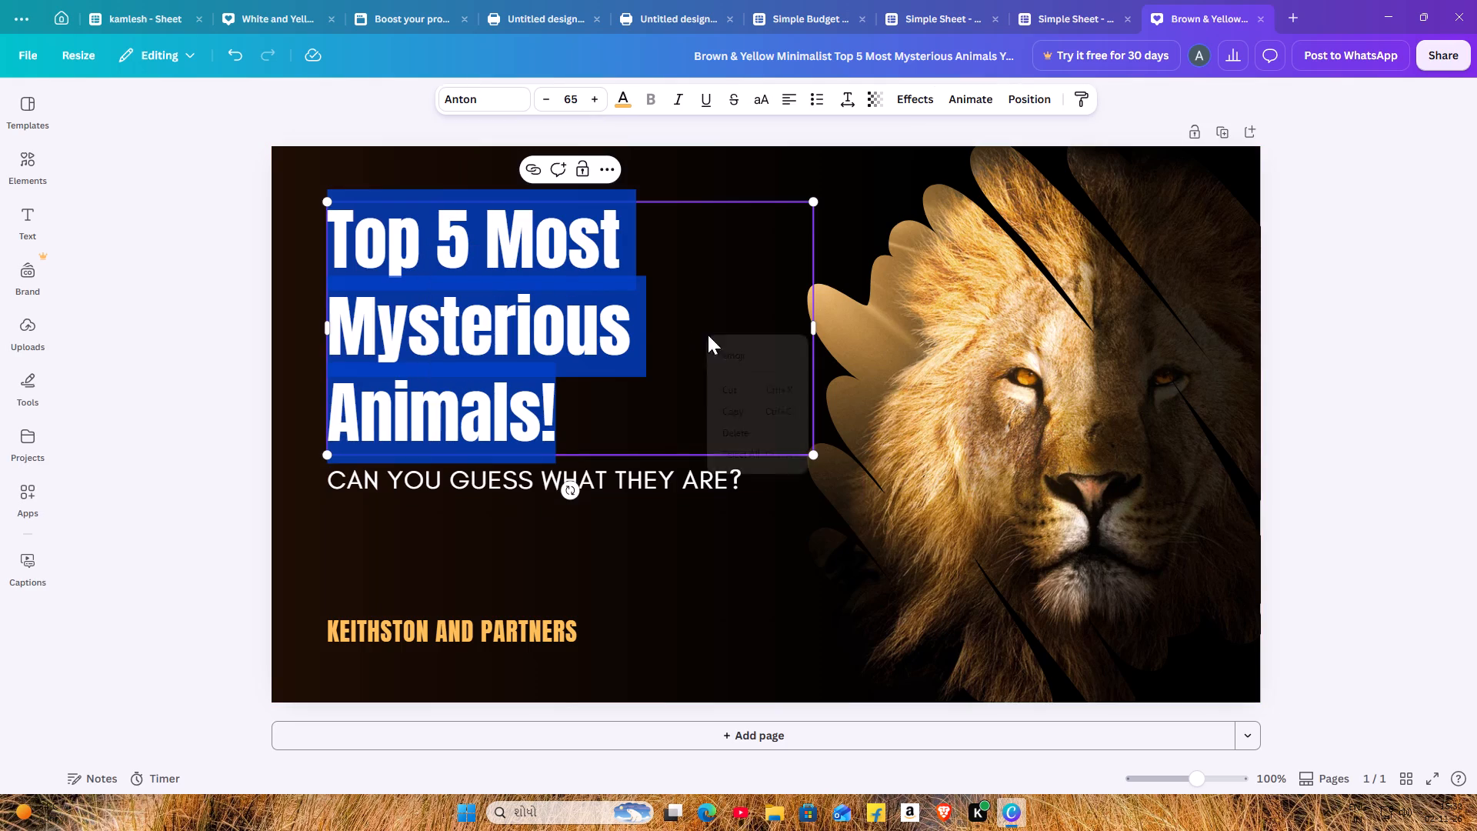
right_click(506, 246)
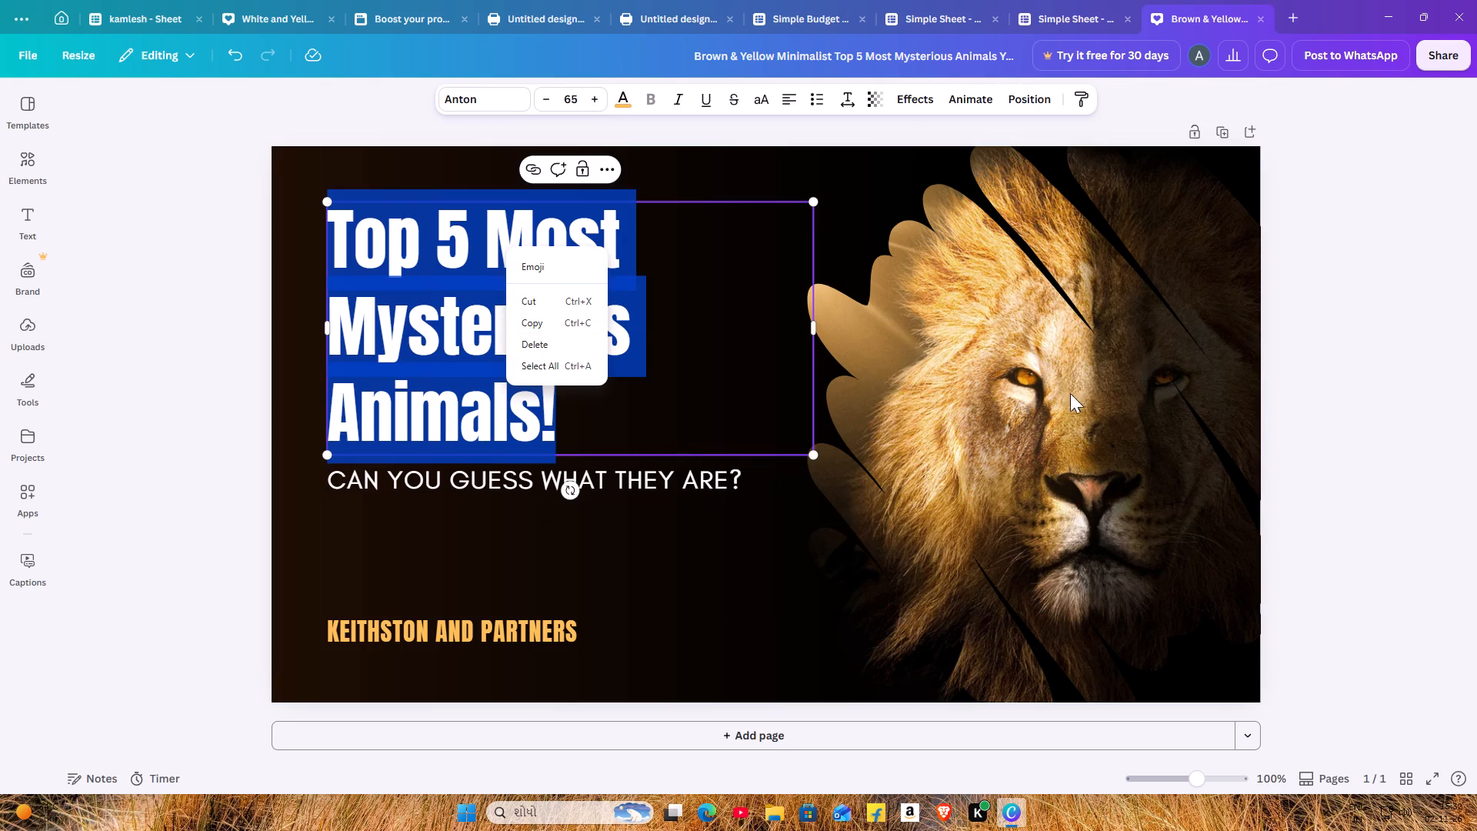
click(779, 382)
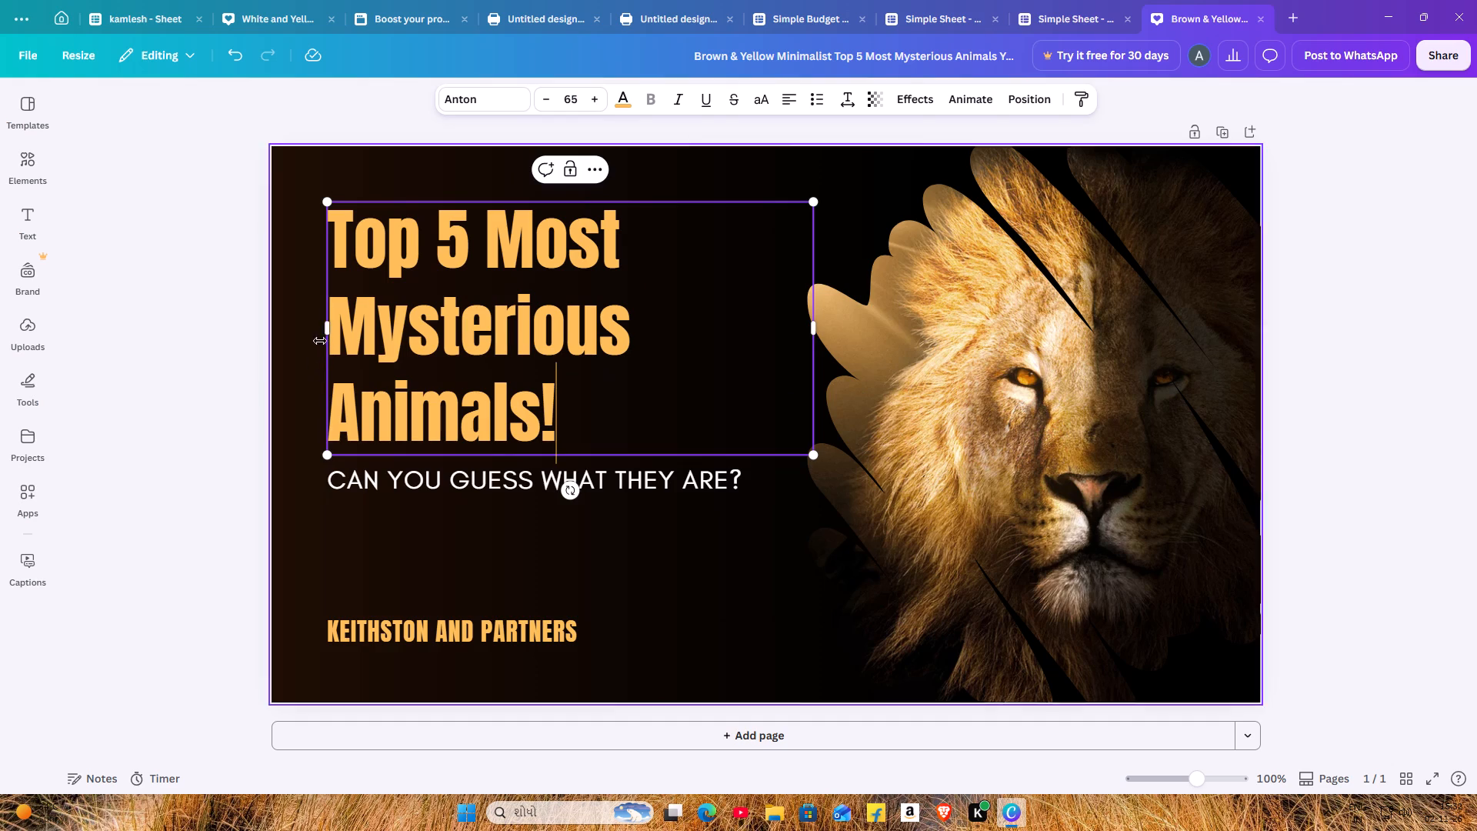
Color the word "Most" in the title white.
drag(507, 246, 534, 245)
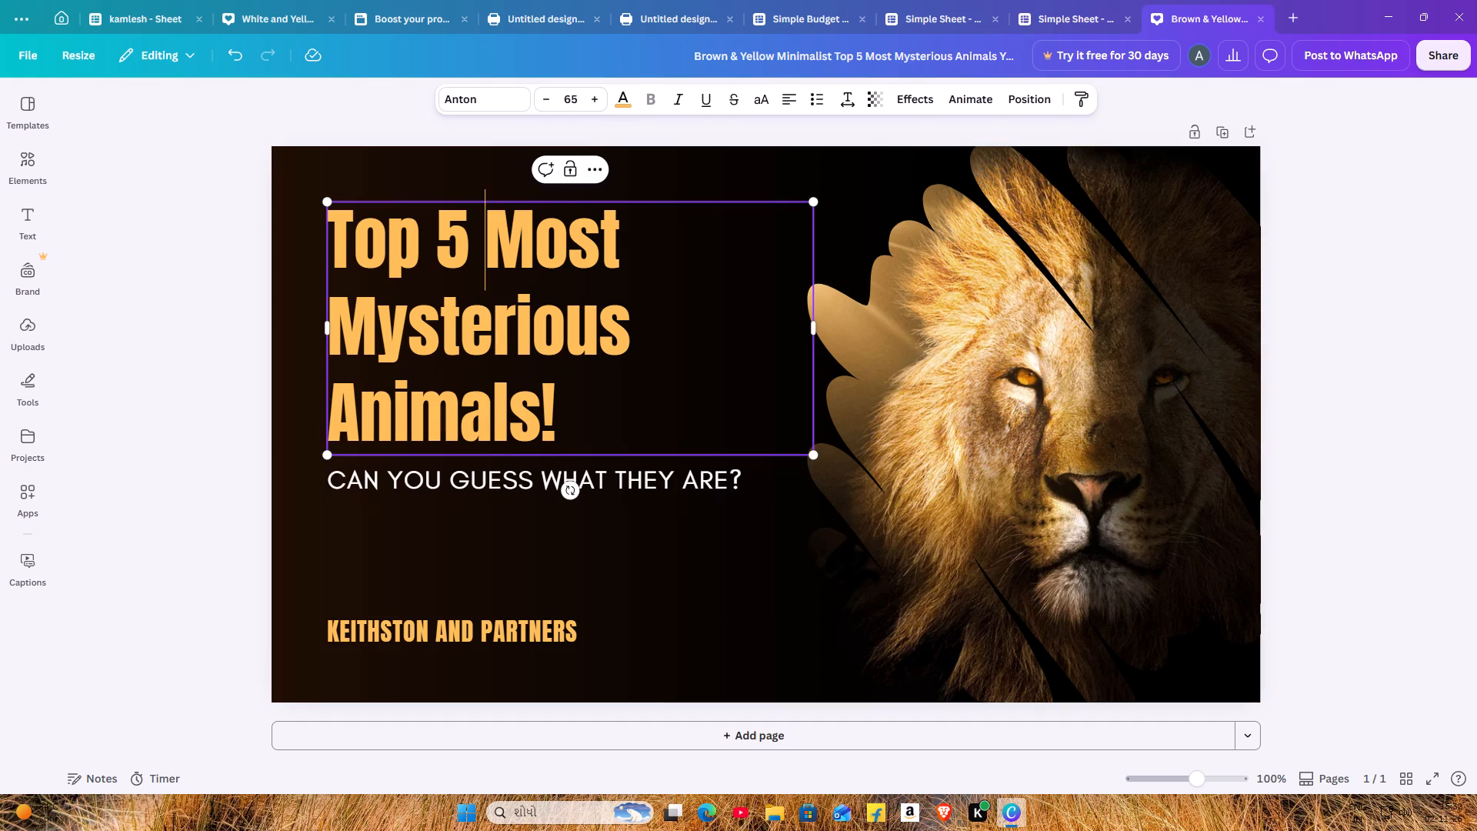
drag(534, 245, 598, 246)
drag(591, 248, 598, 250)
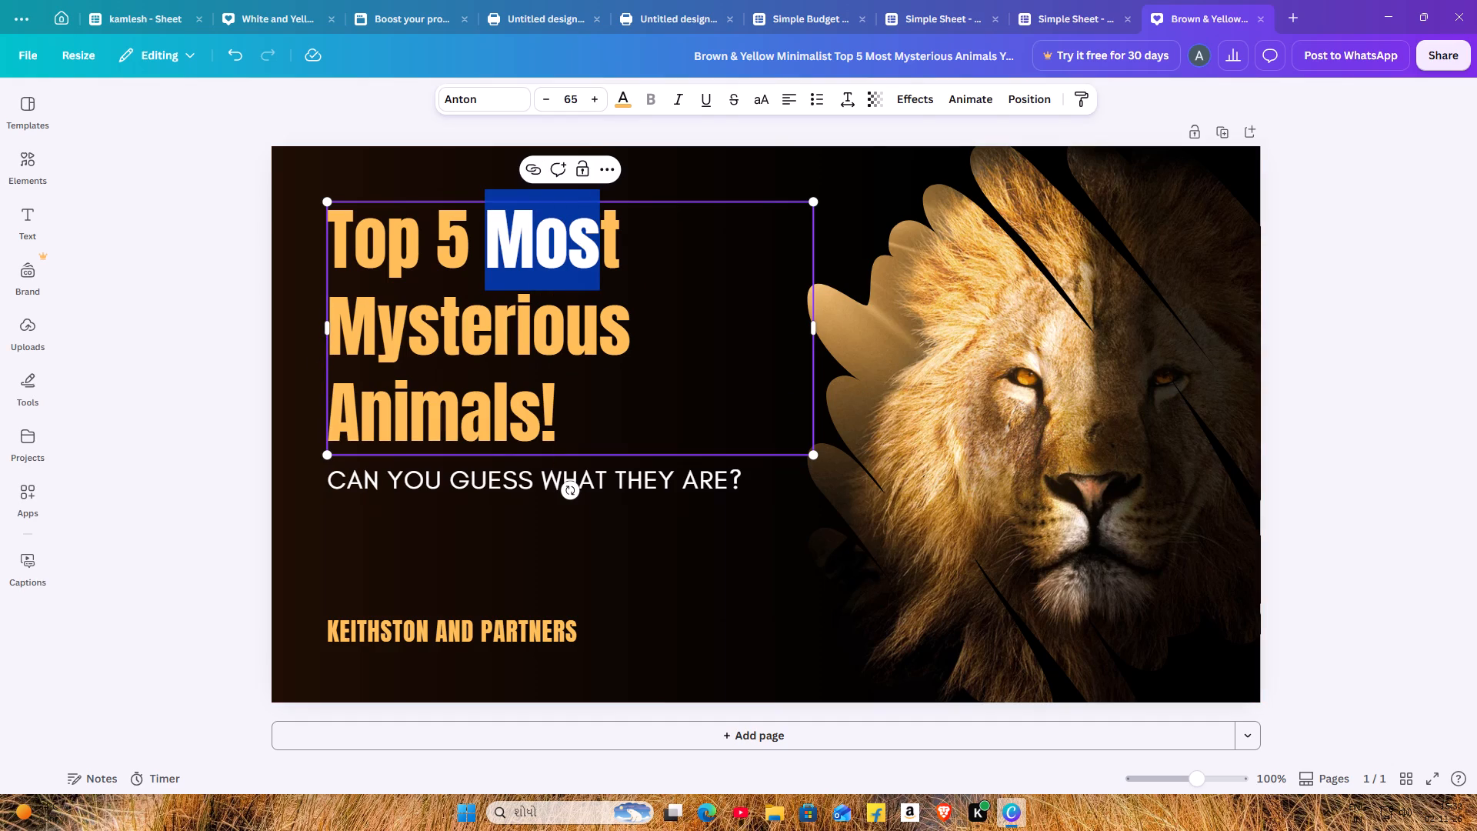
drag(598, 250, 619, 256)
drag(593, 246, 501, 242)
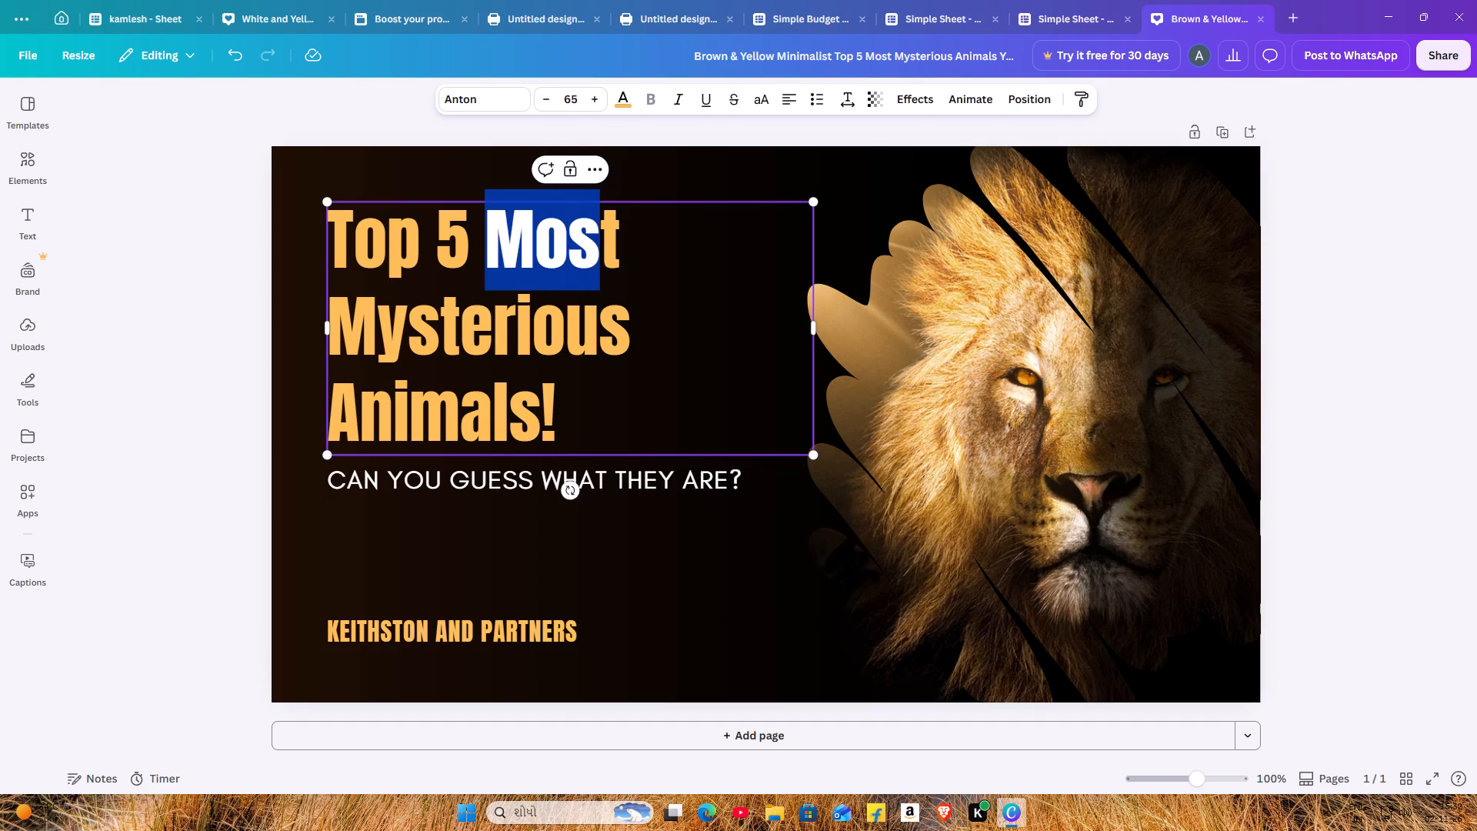
drag(501, 242, 462, 247)
drag(462, 247, 492, 250)
drag(595, 287, 609, 282)
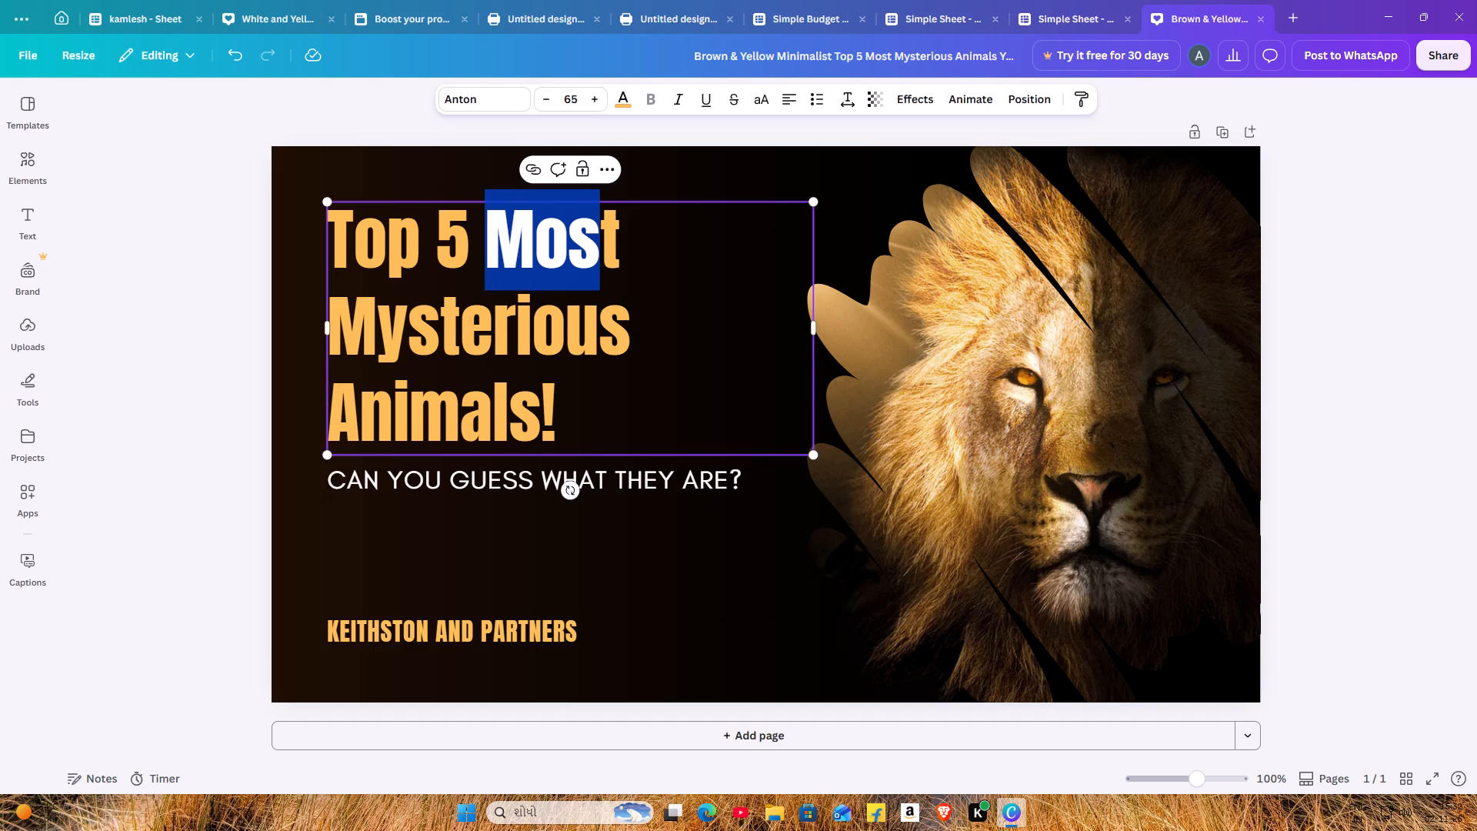
drag(609, 282, 628, 279)
click(636, 315)
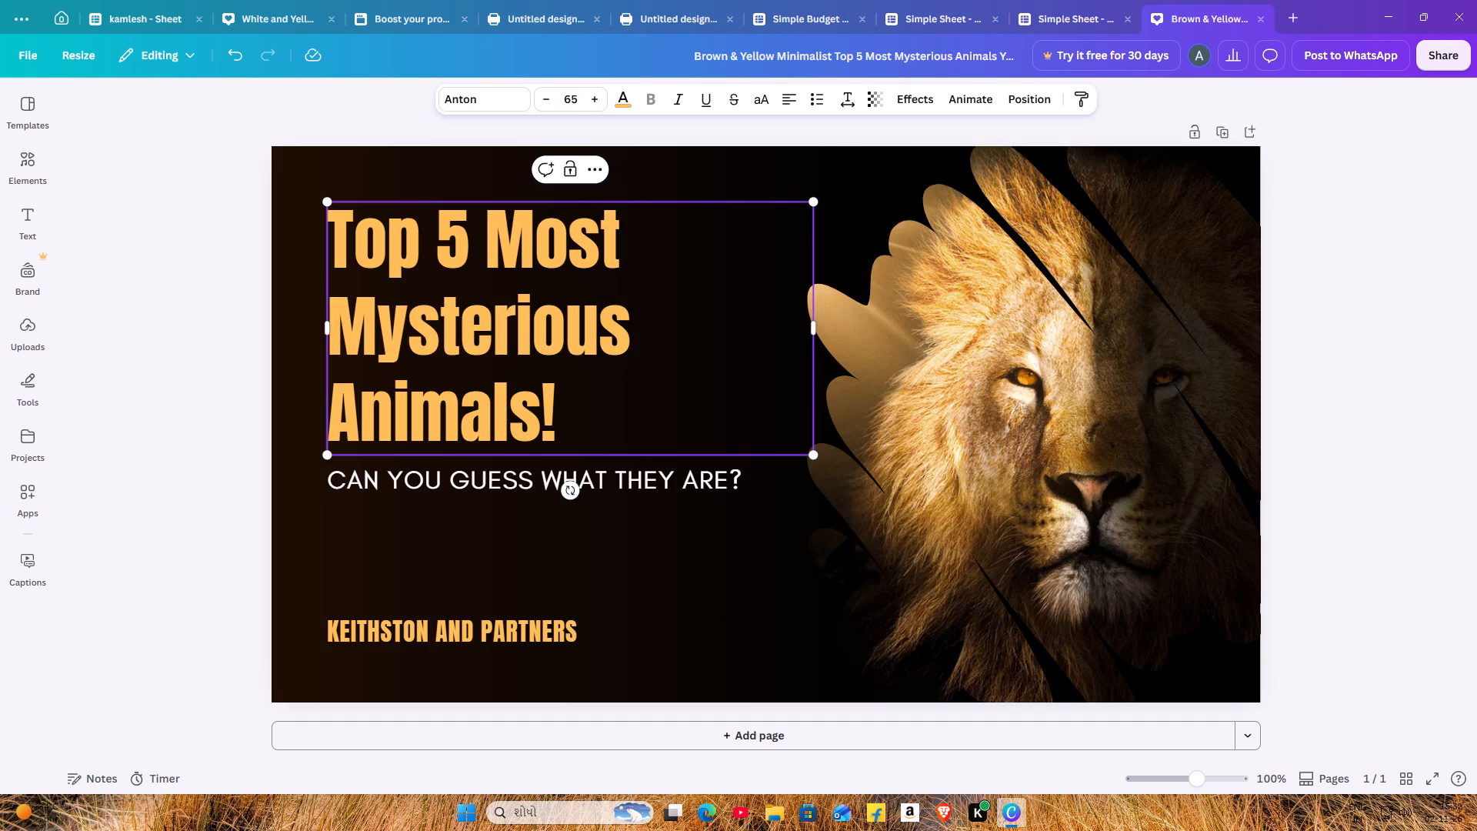
drag(472, 226, 638, 236)
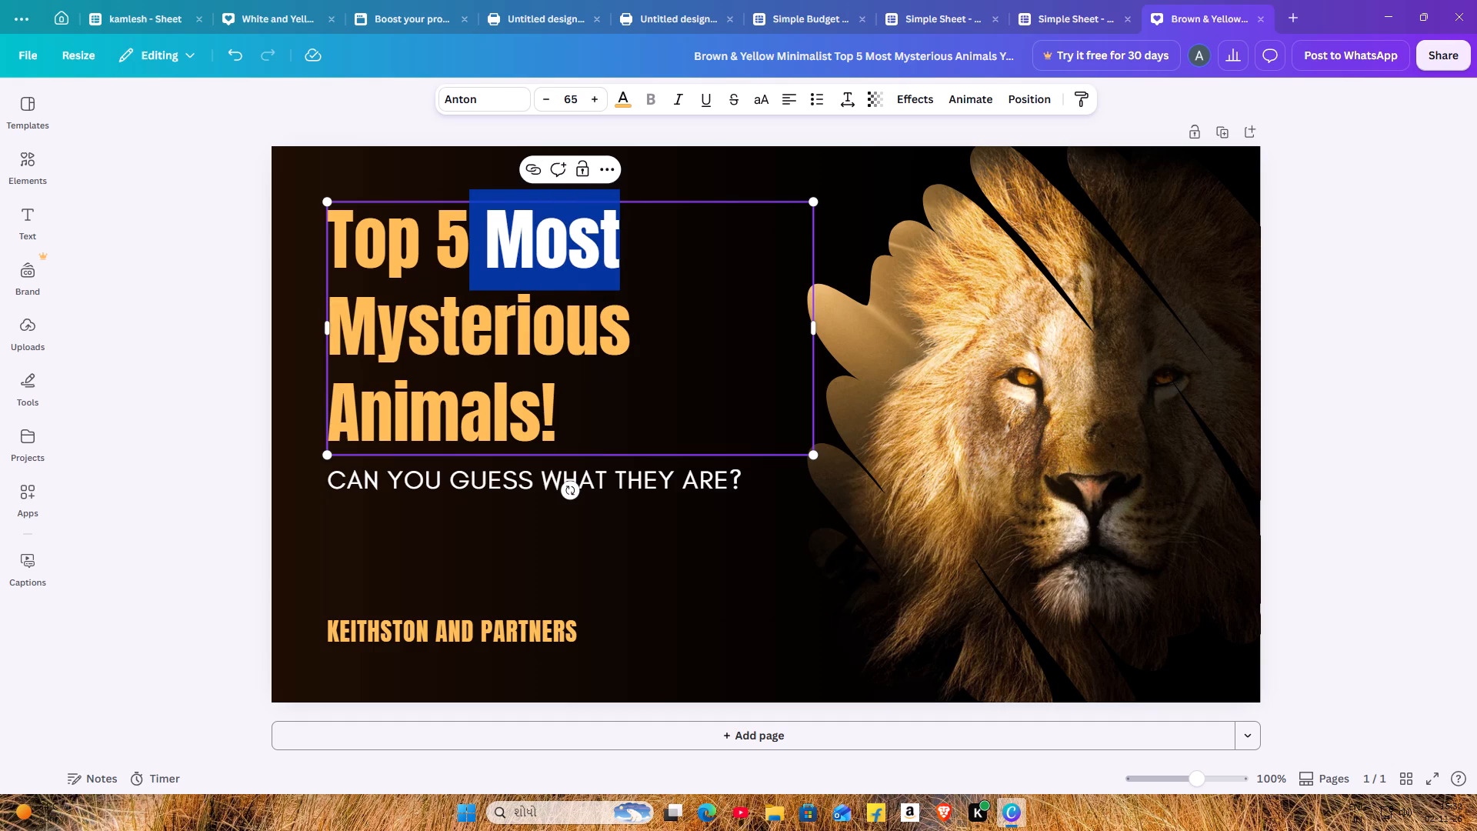
click(628, 98)
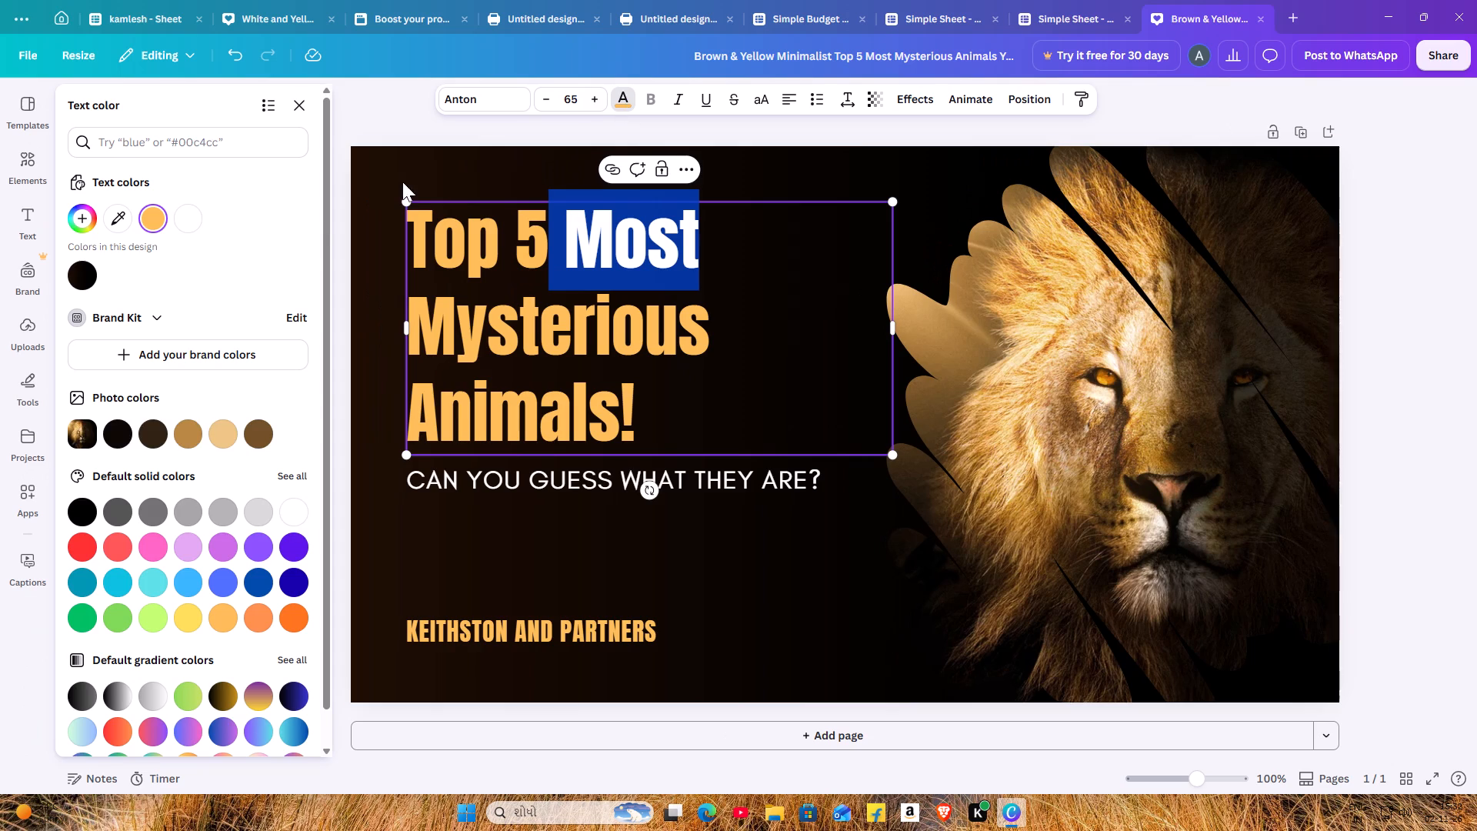
triple_click(188, 213)
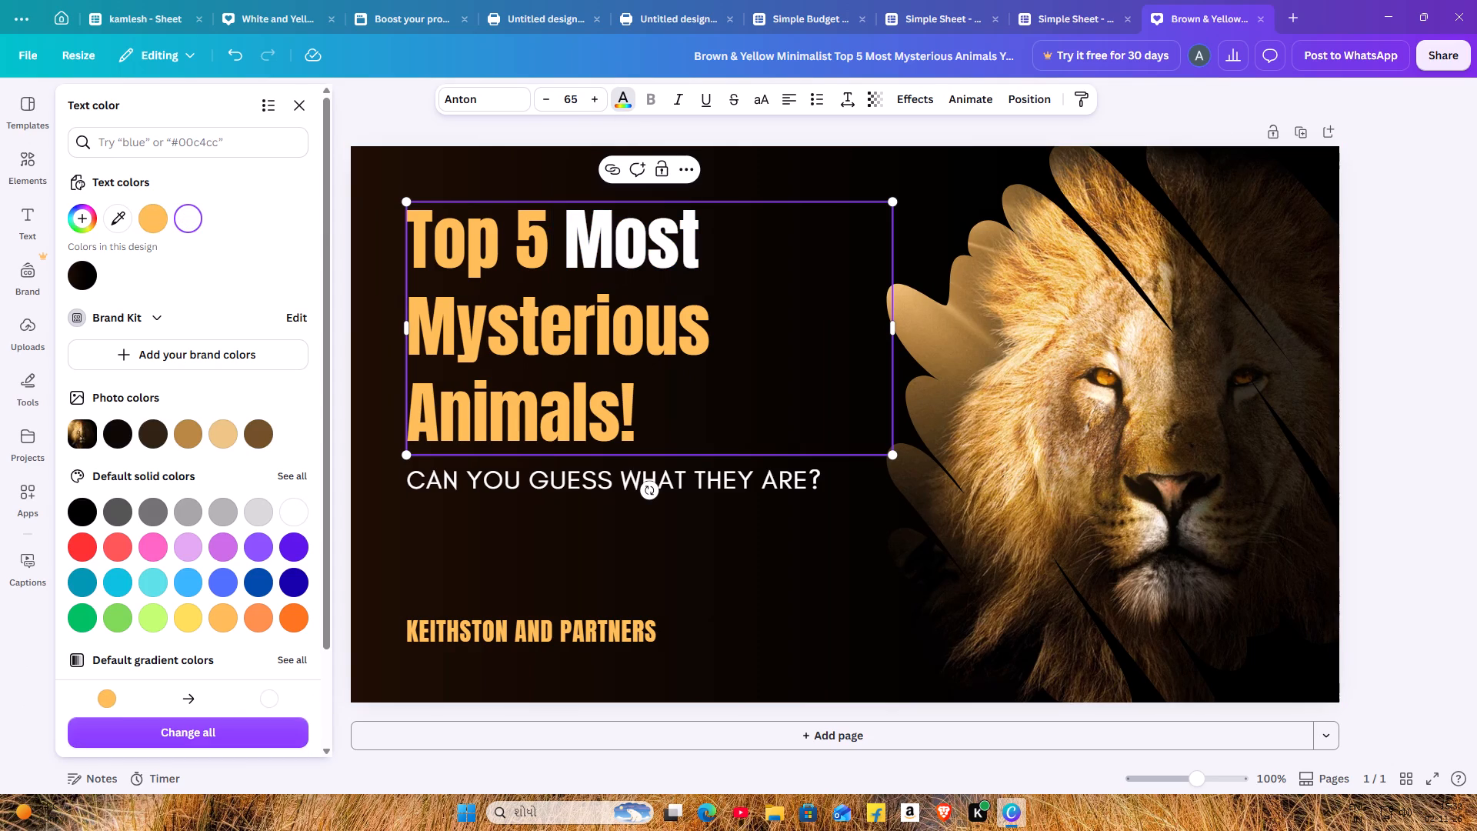
click(767, 361)
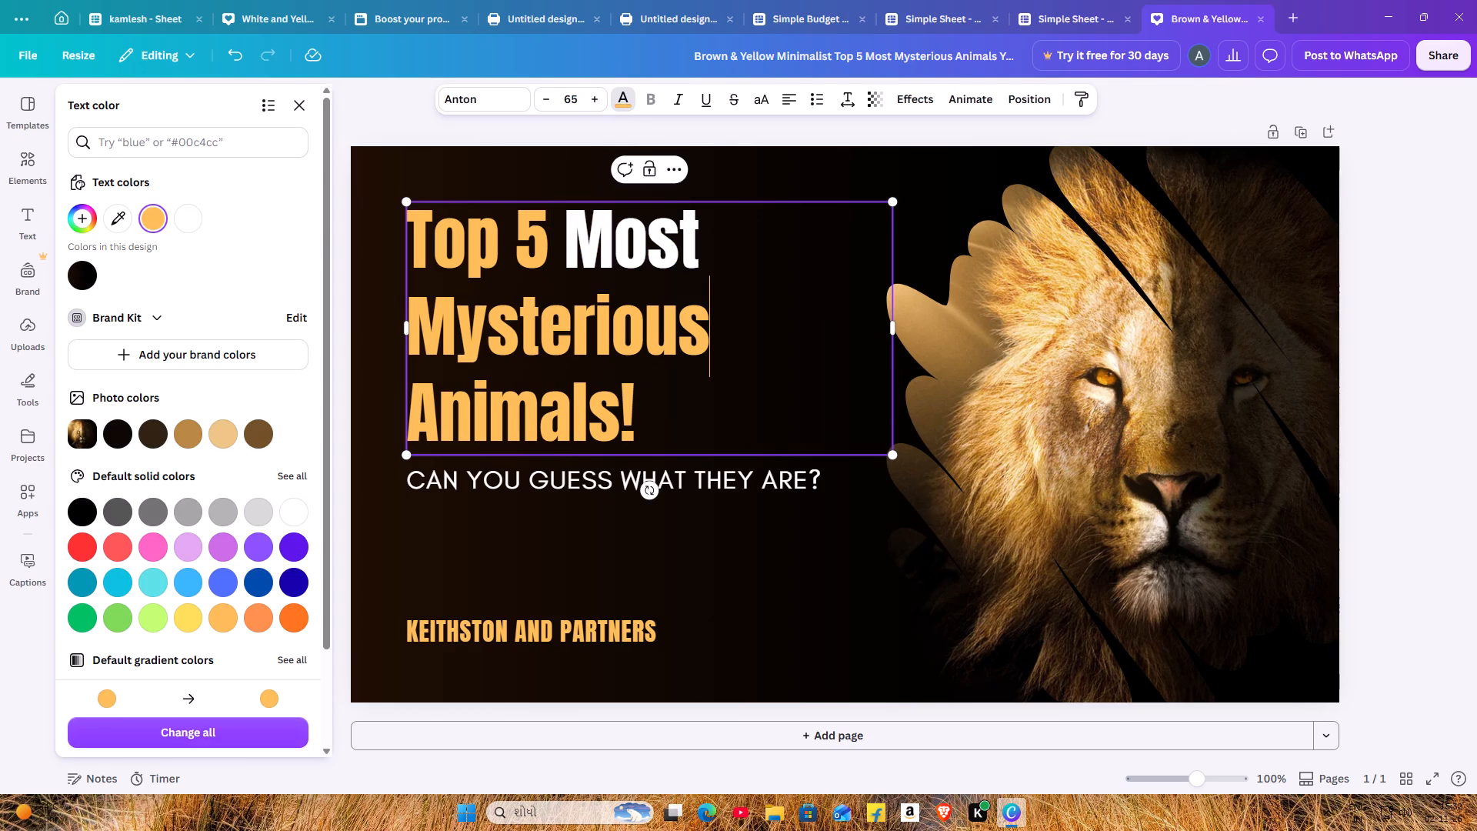
Color the letters "nimals!" in the title's last line white (#FFFFFF).
drag(428, 415, 582, 412)
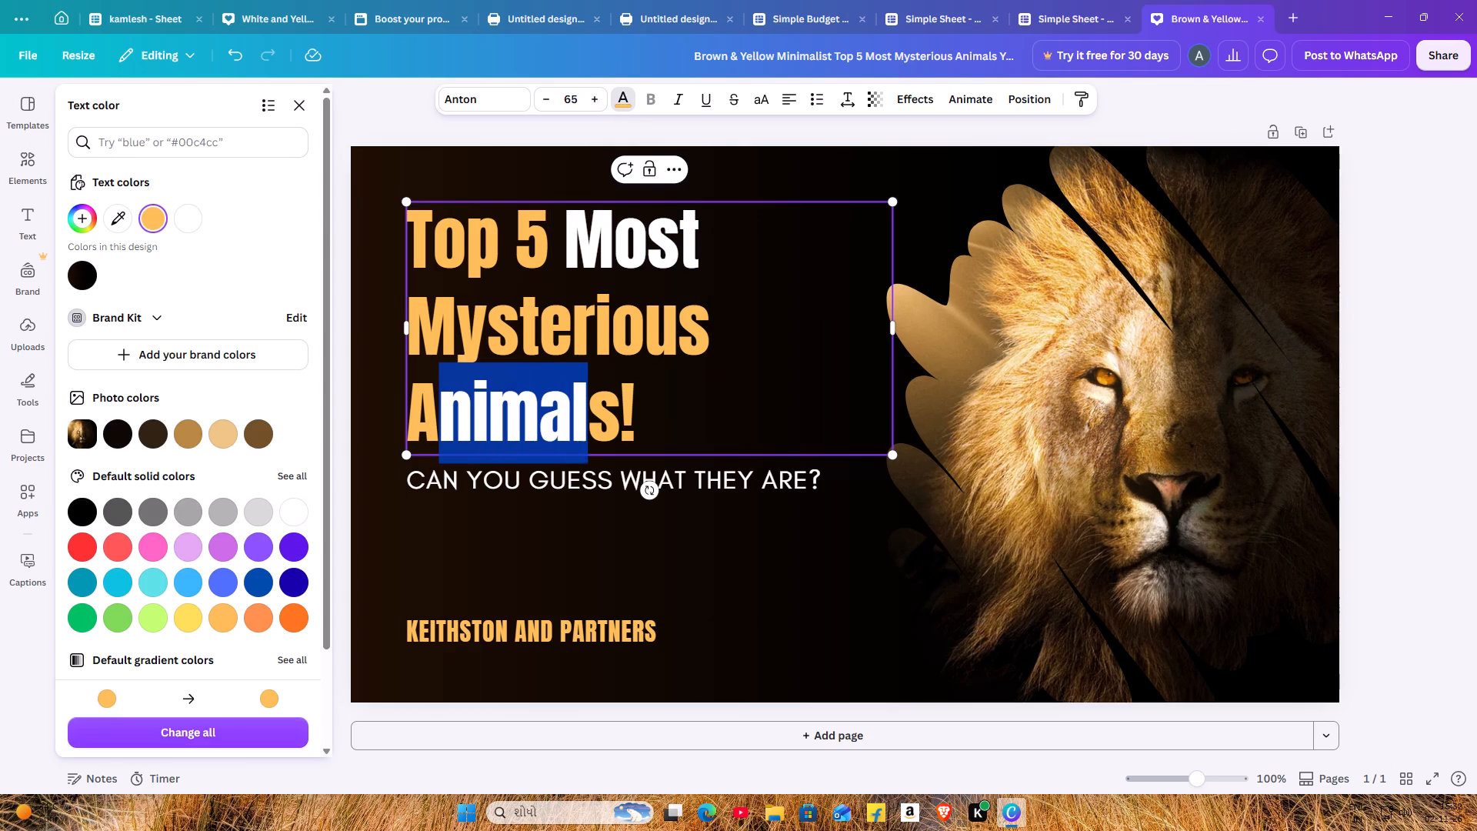
drag(582, 412, 642, 409)
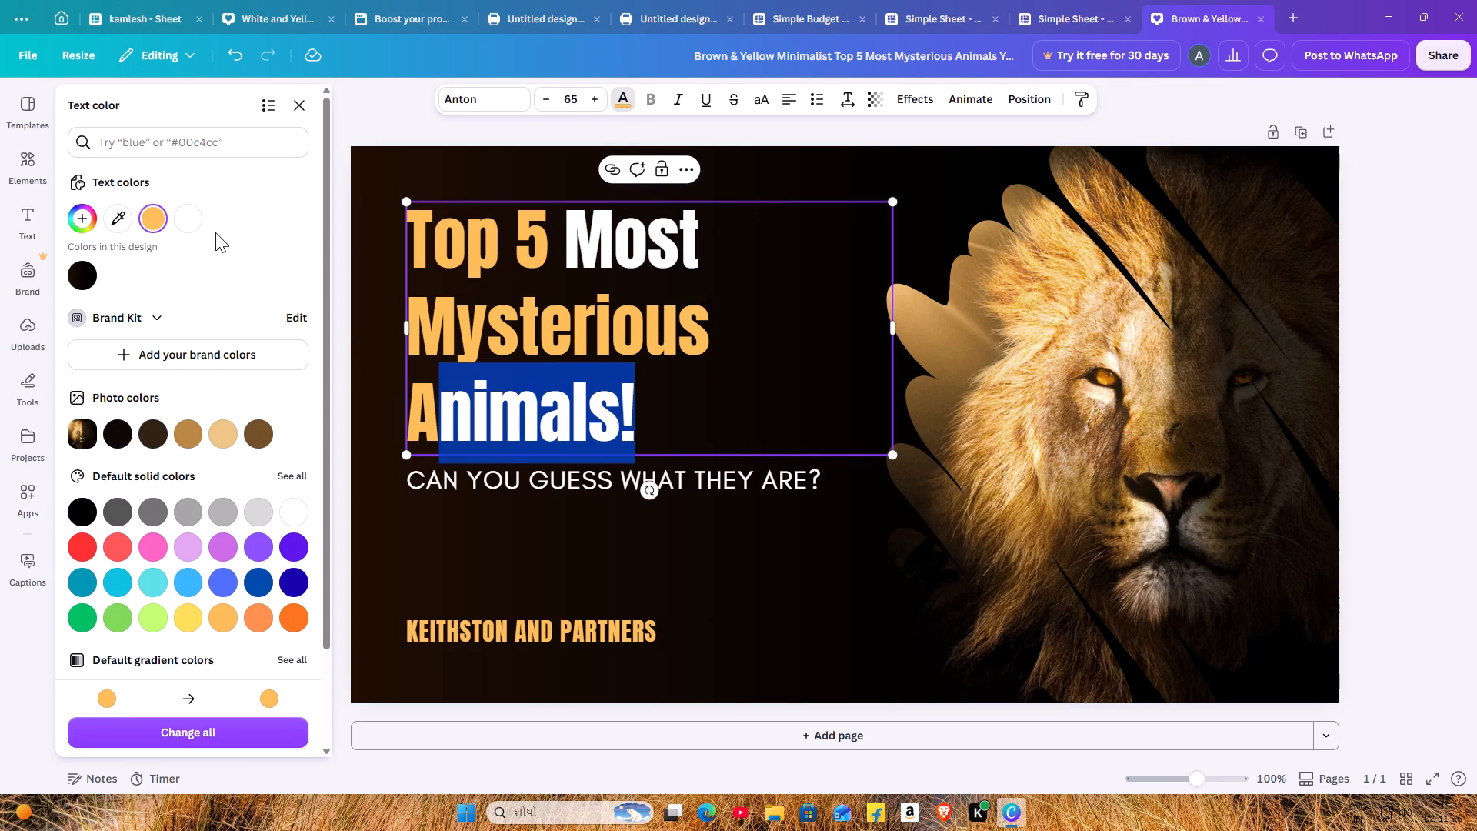
click(191, 216)
click(188, 220)
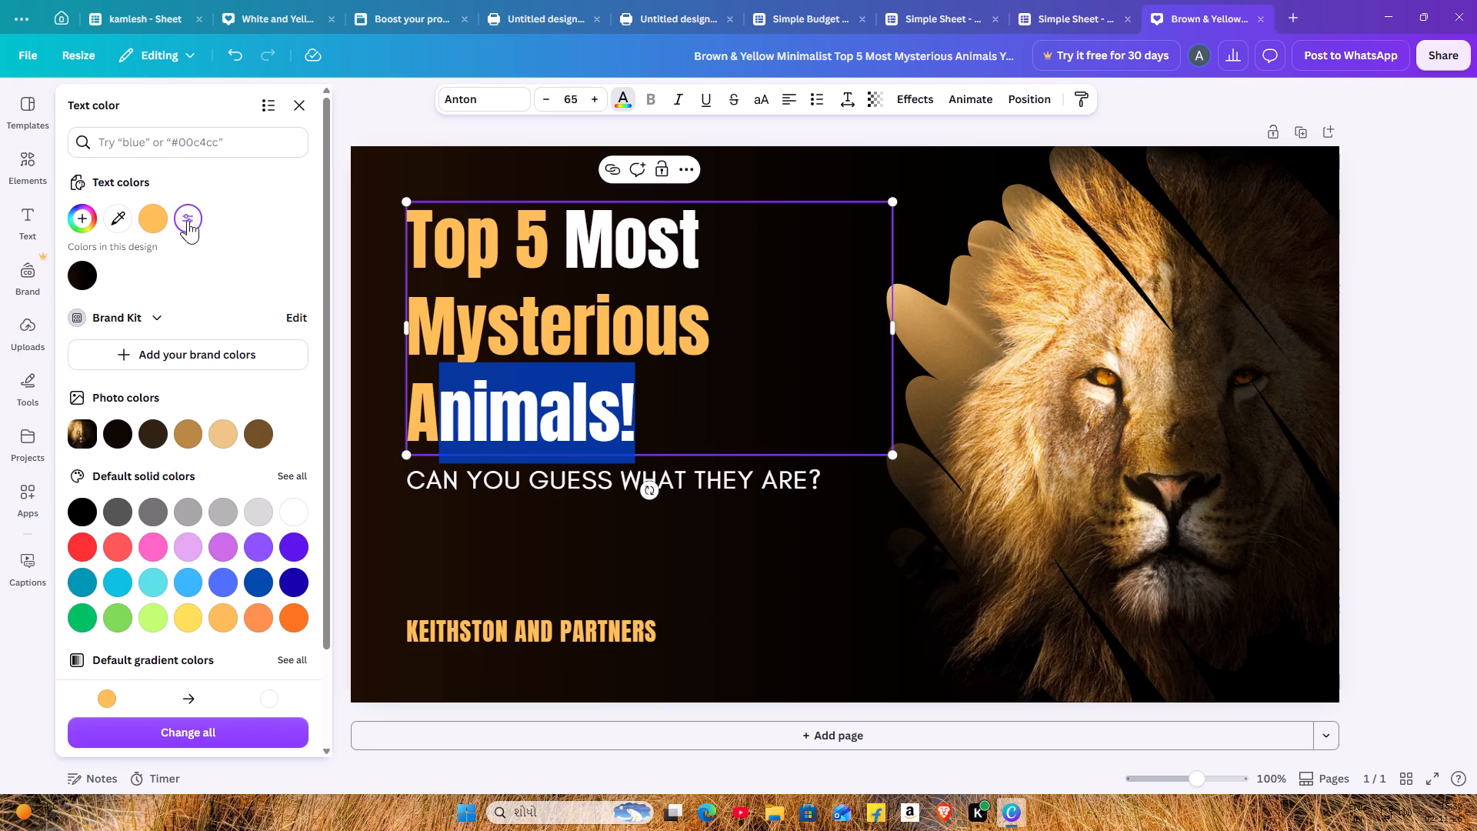
Color the letter "A" of "Animals!" red and apply the orange-to-red change across the design.
triple_click(422, 420)
drag(417, 401, 423, 425)
click(87, 539)
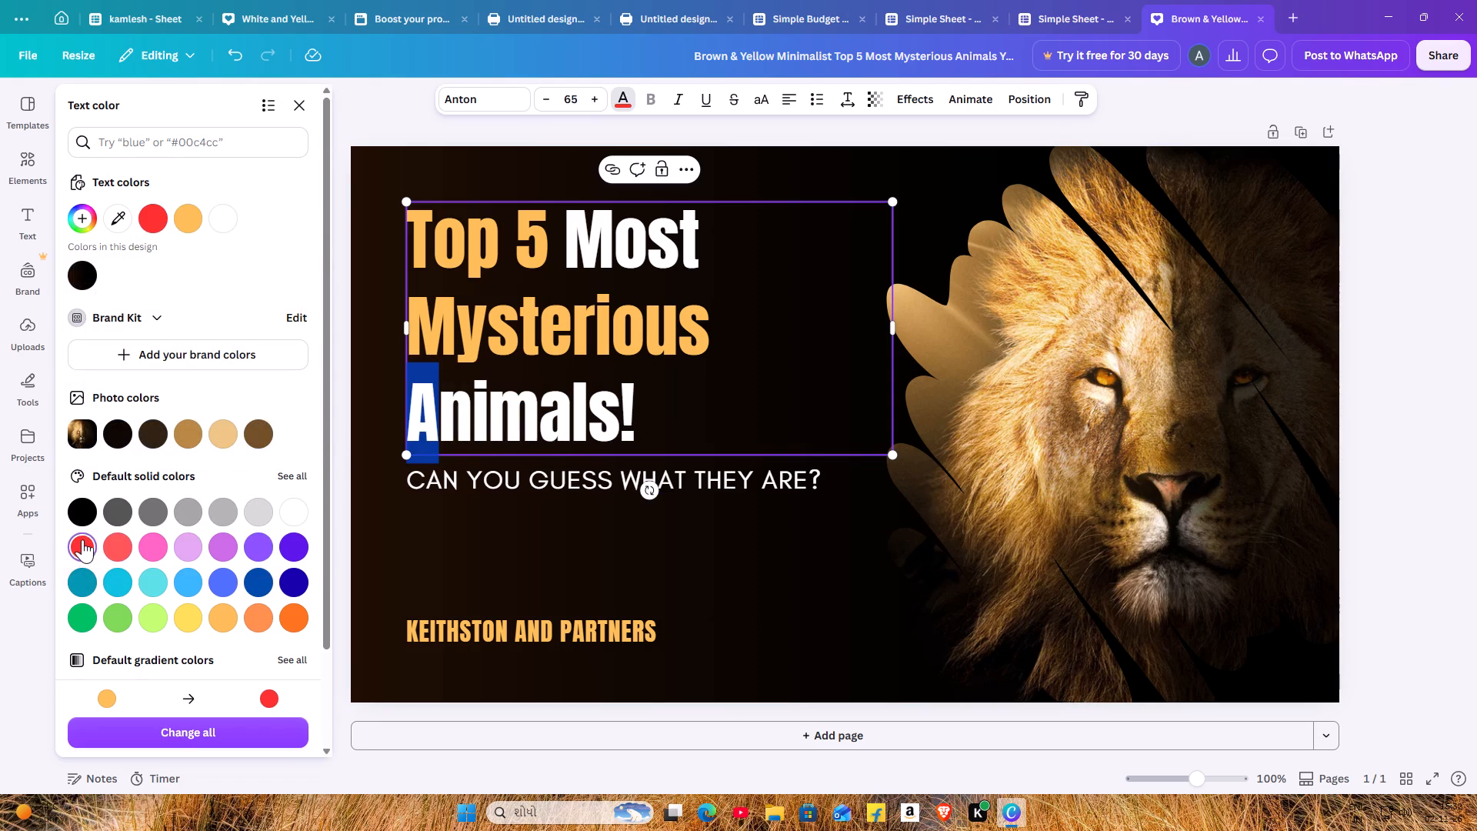
click(186, 733)
click(398, 567)
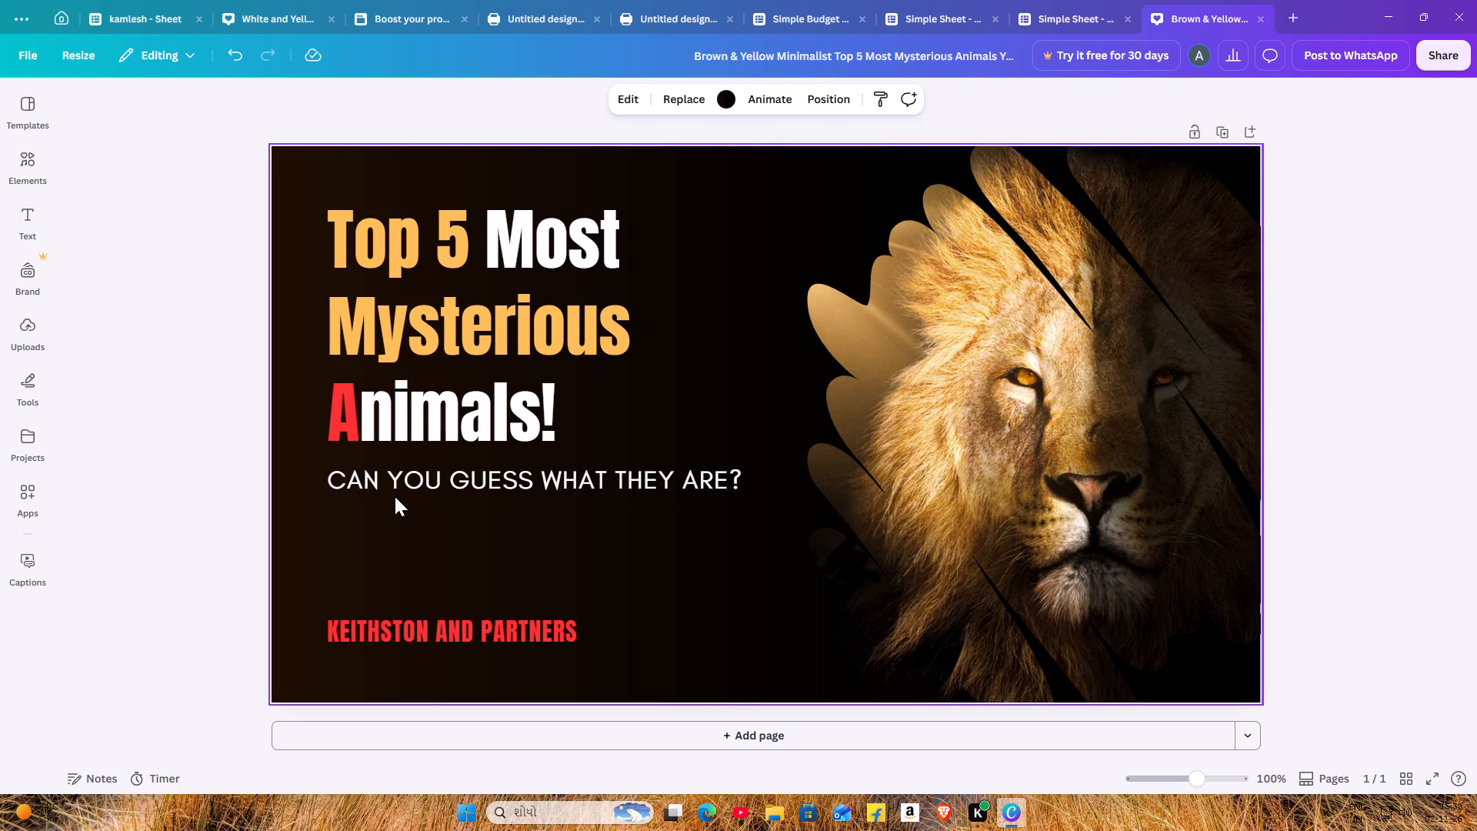
Change the font of the subtitle "CAN YOU GUESS WHAT THEY ARE?" to League Spartan.
click(402, 487)
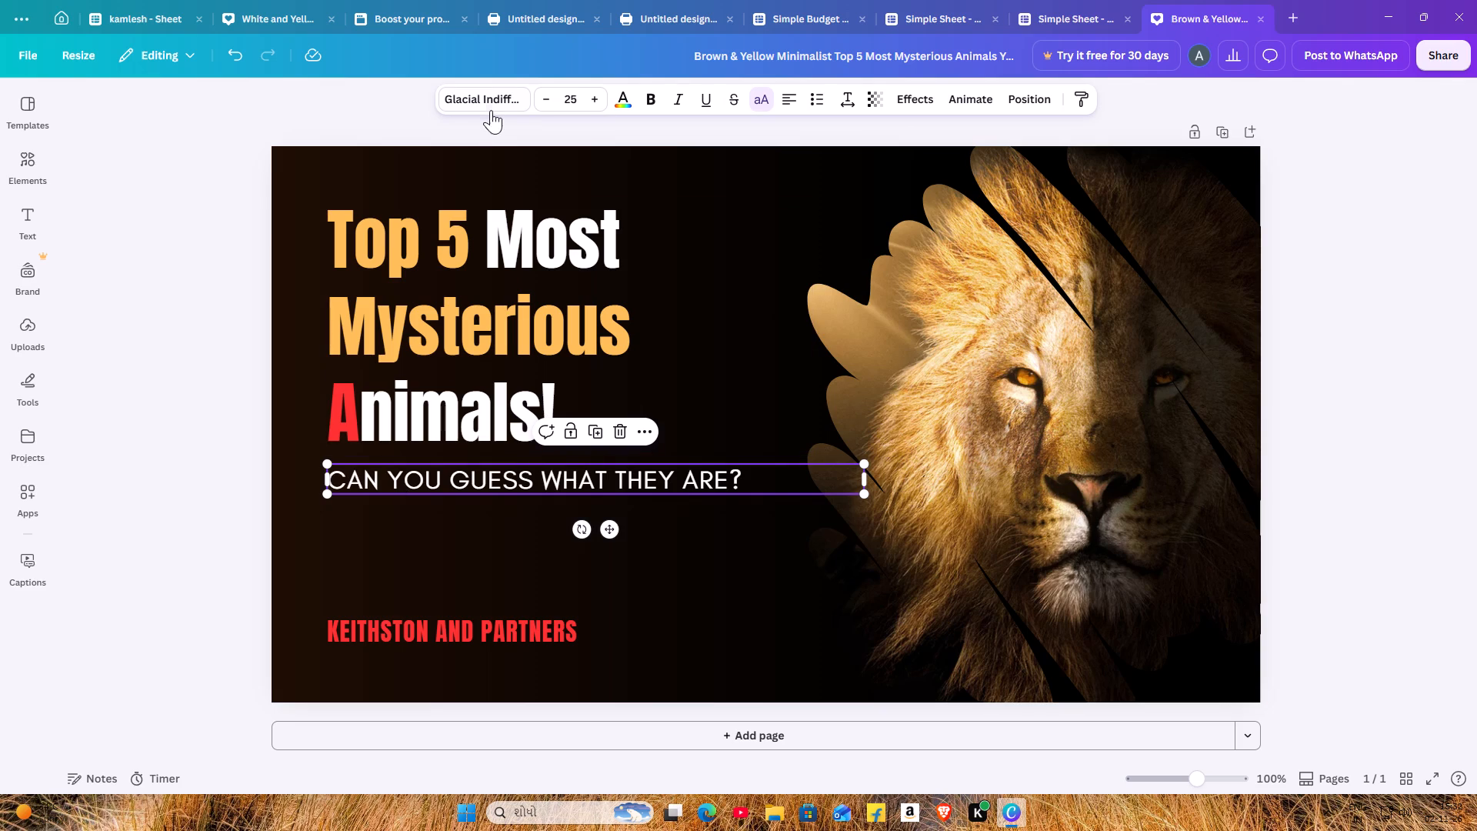
click(491, 109)
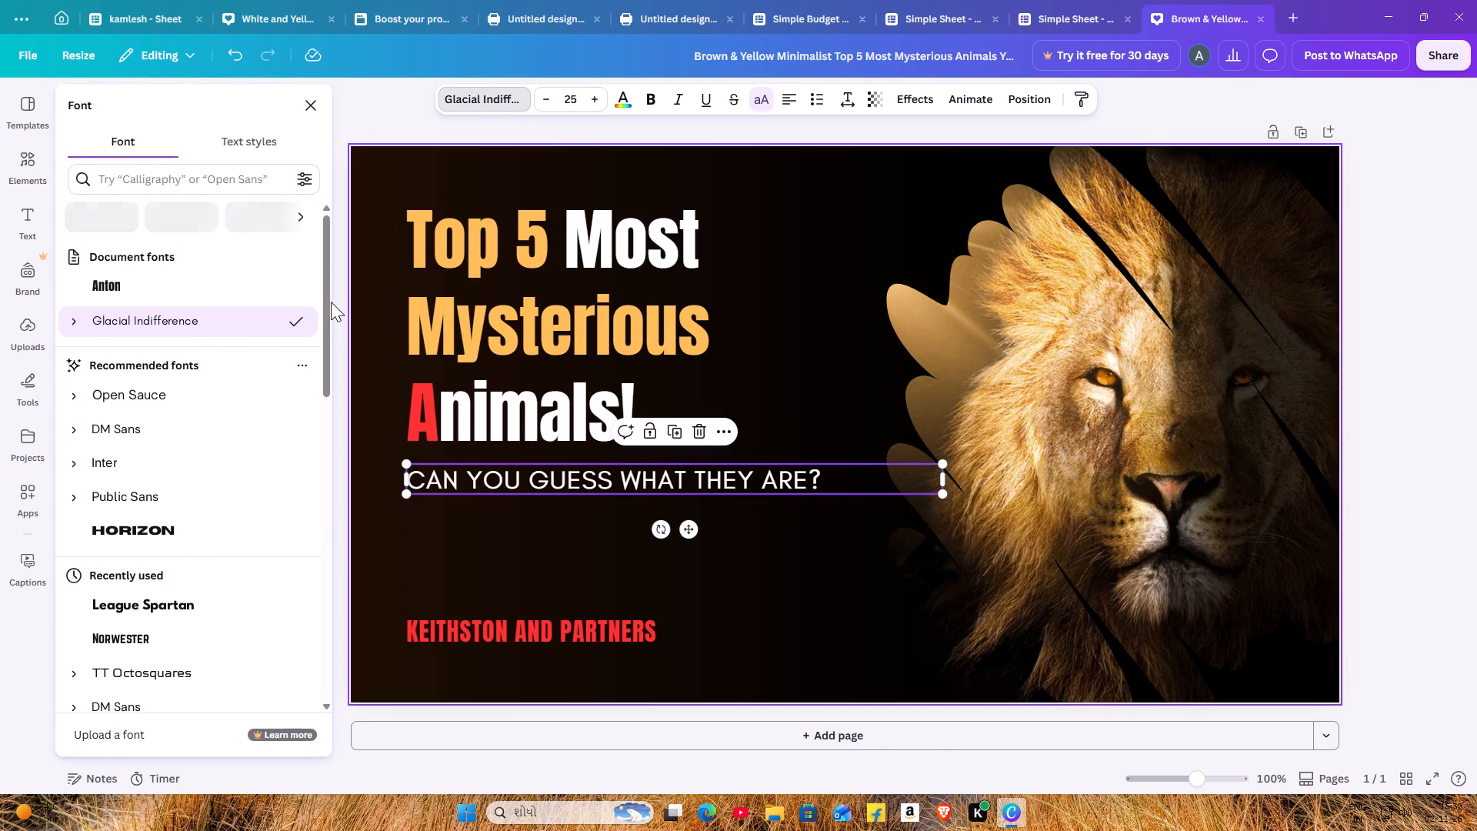
click(189, 638)
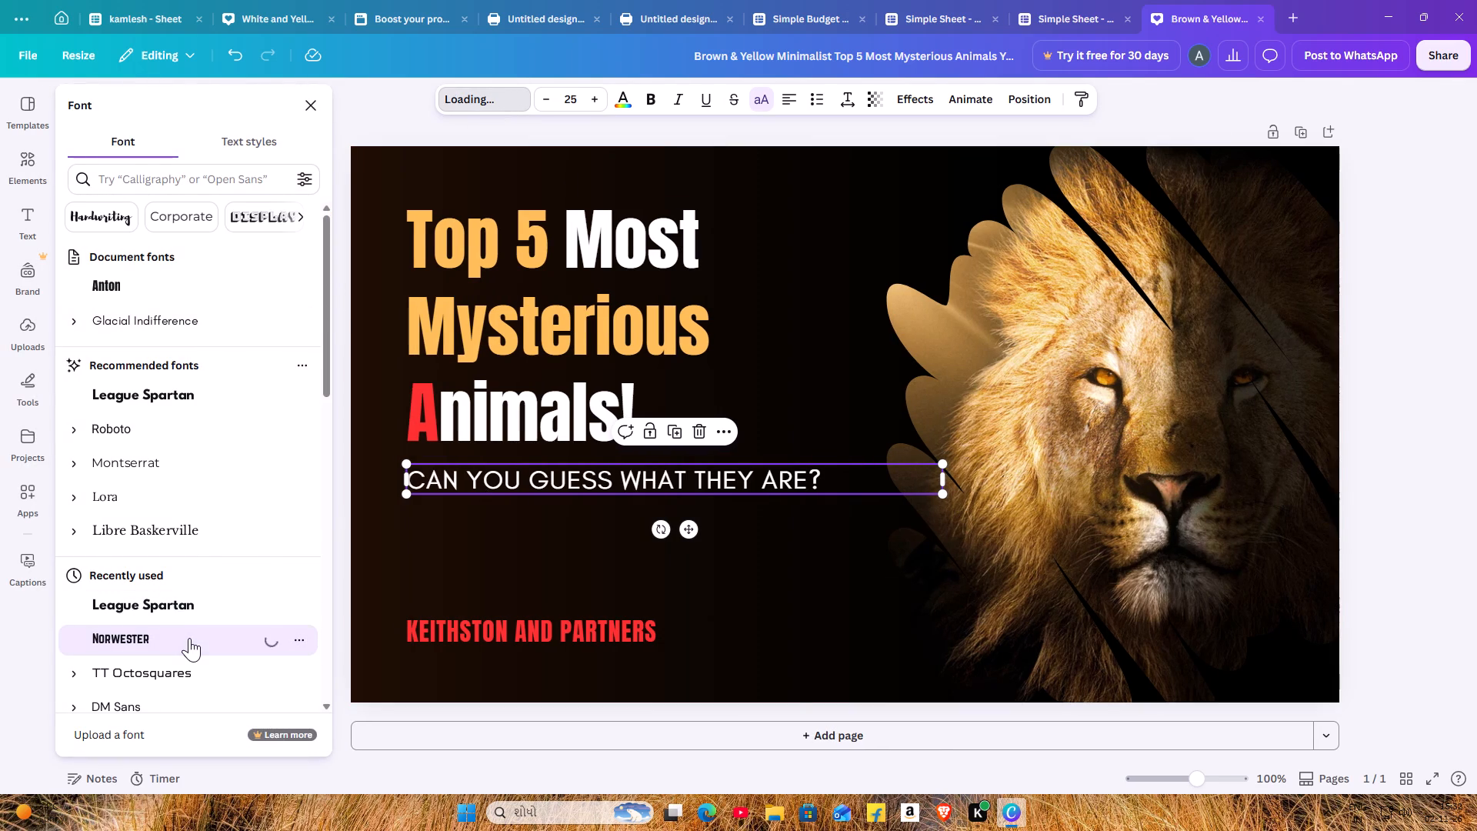
click(192, 609)
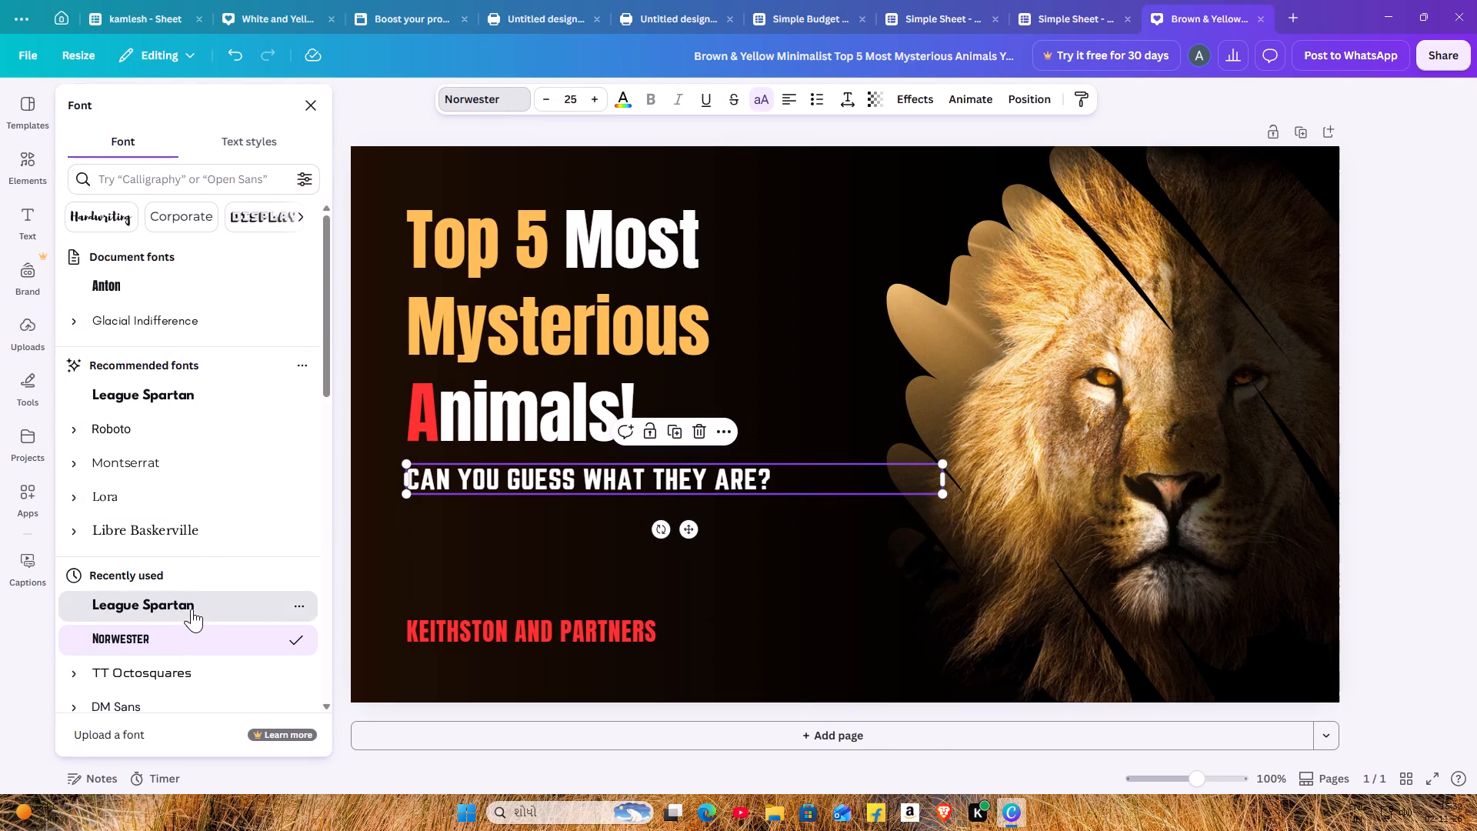
click(176, 403)
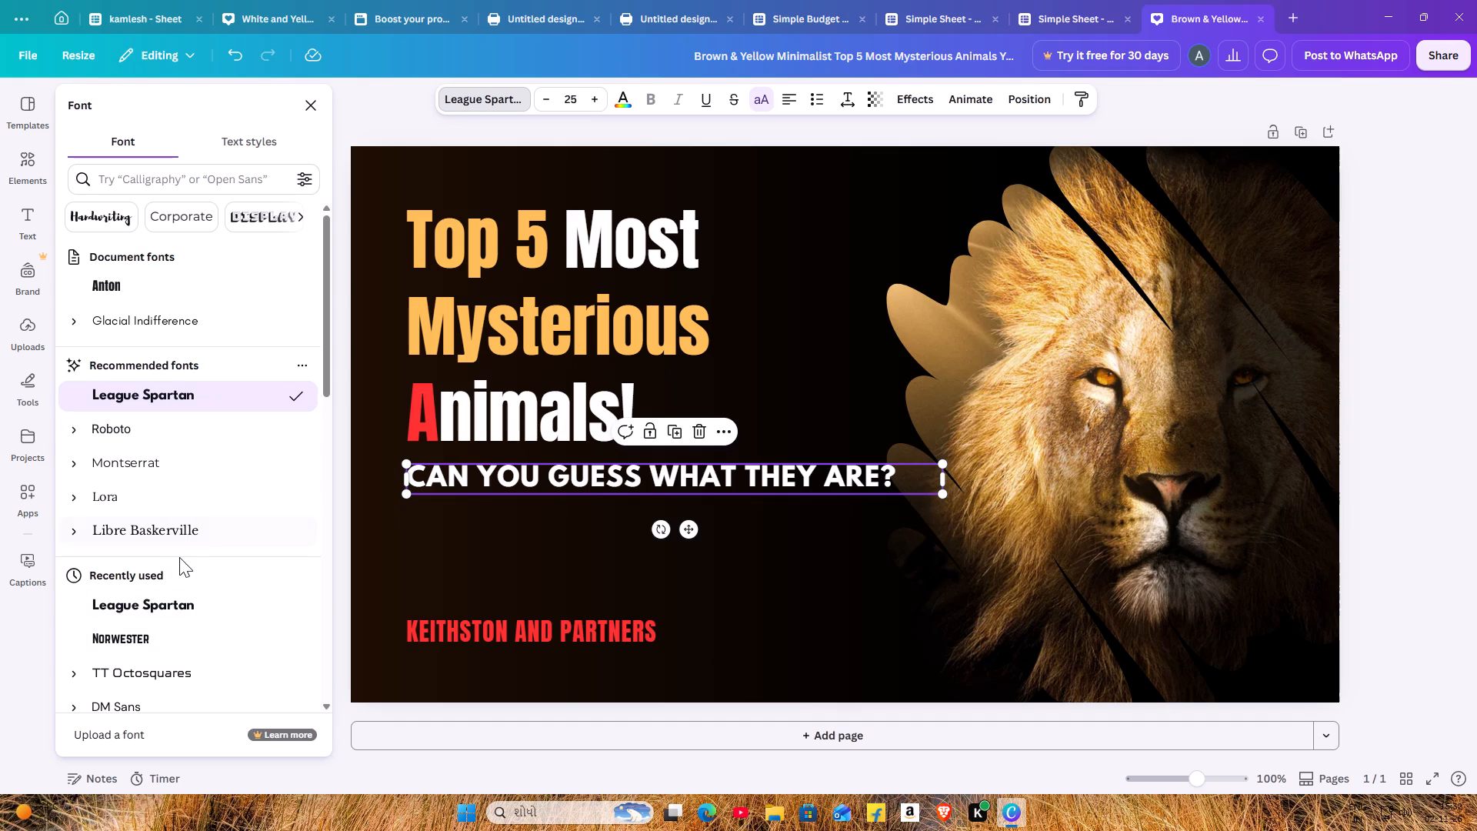
Shrink the subtitle to a font size of about 22.8 and place it slightly lower and further left under the title.
drag(405, 494, 453, 486)
drag(624, 466, 570, 473)
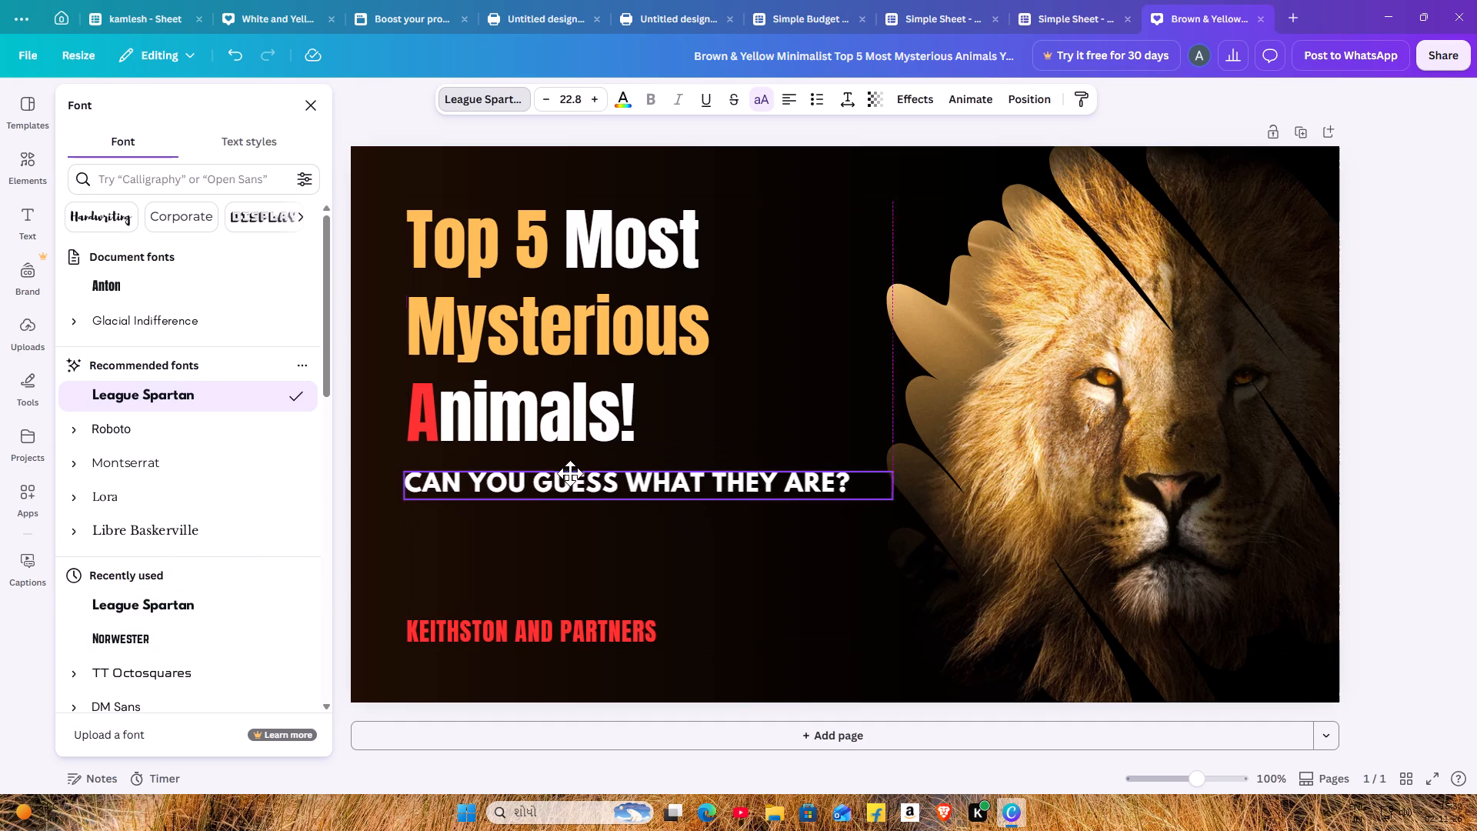
drag(570, 473, 559, 472)
Add a new page after page 1.
scroll(785, 672, down, 2)
scroll(739, 611, down, 1)
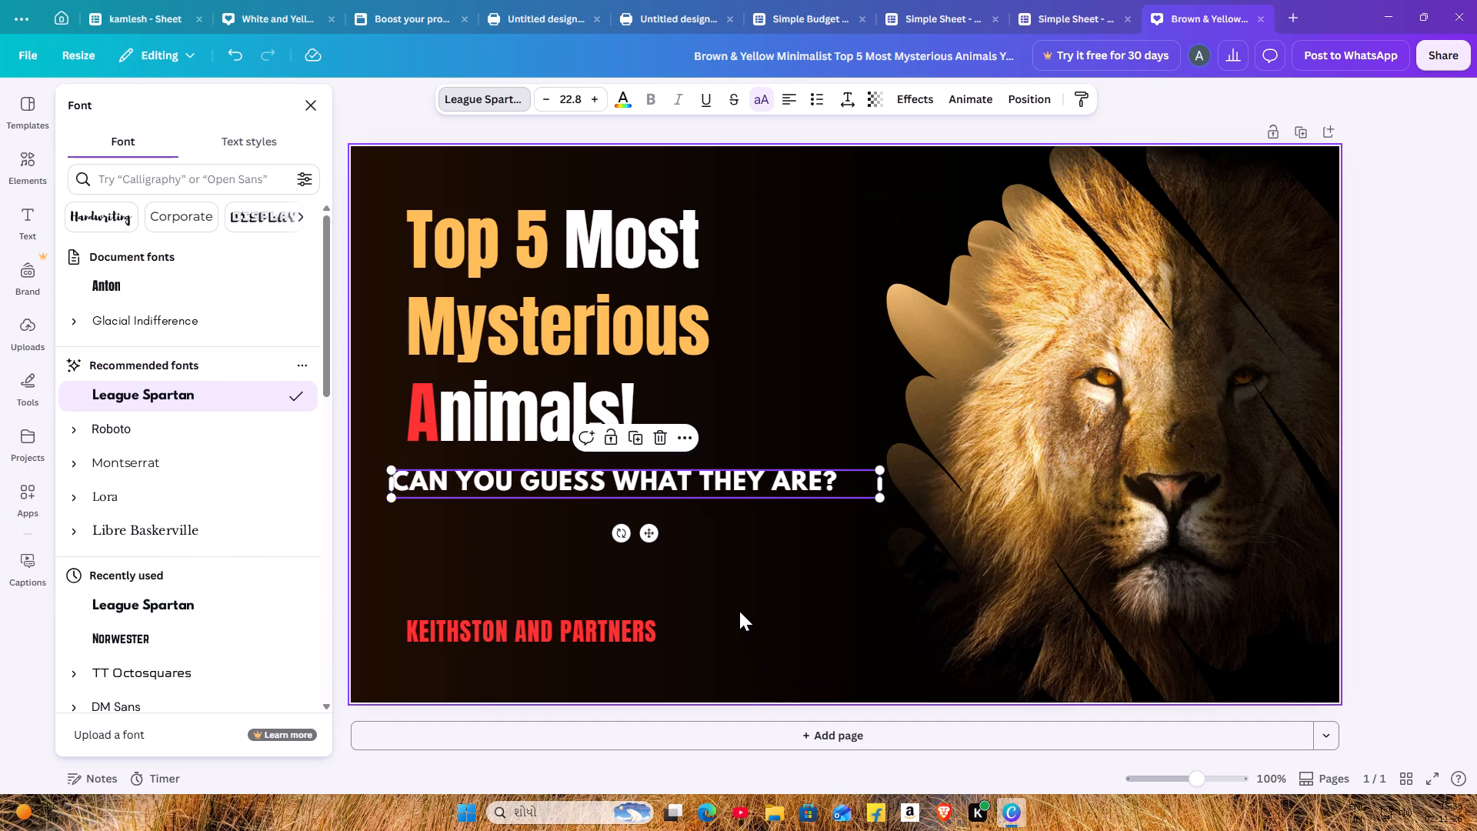
scroll(739, 611, down, 2)
click(809, 740)
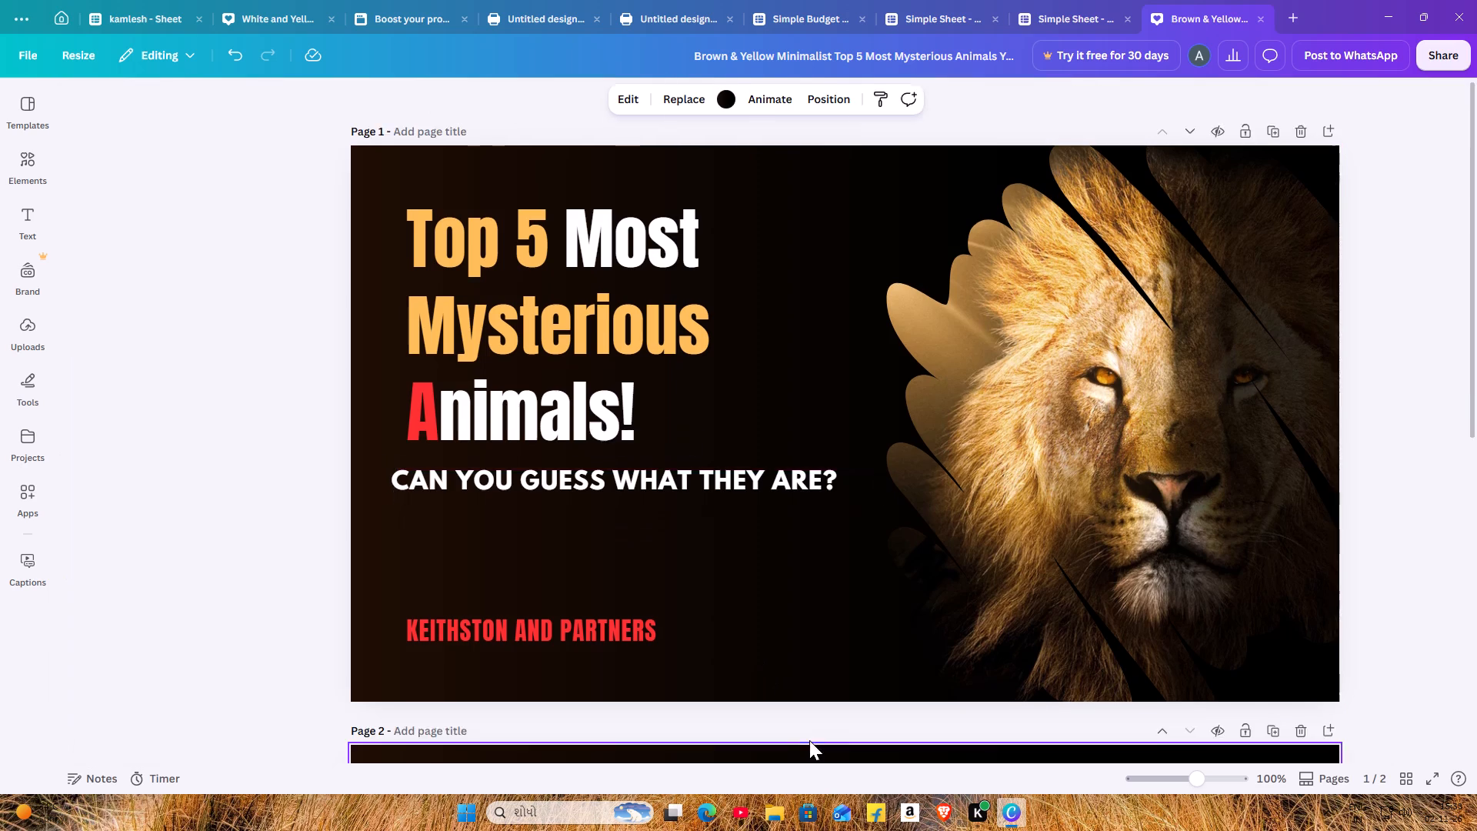
Set page 2's background to solid light gray.
click(730, 633)
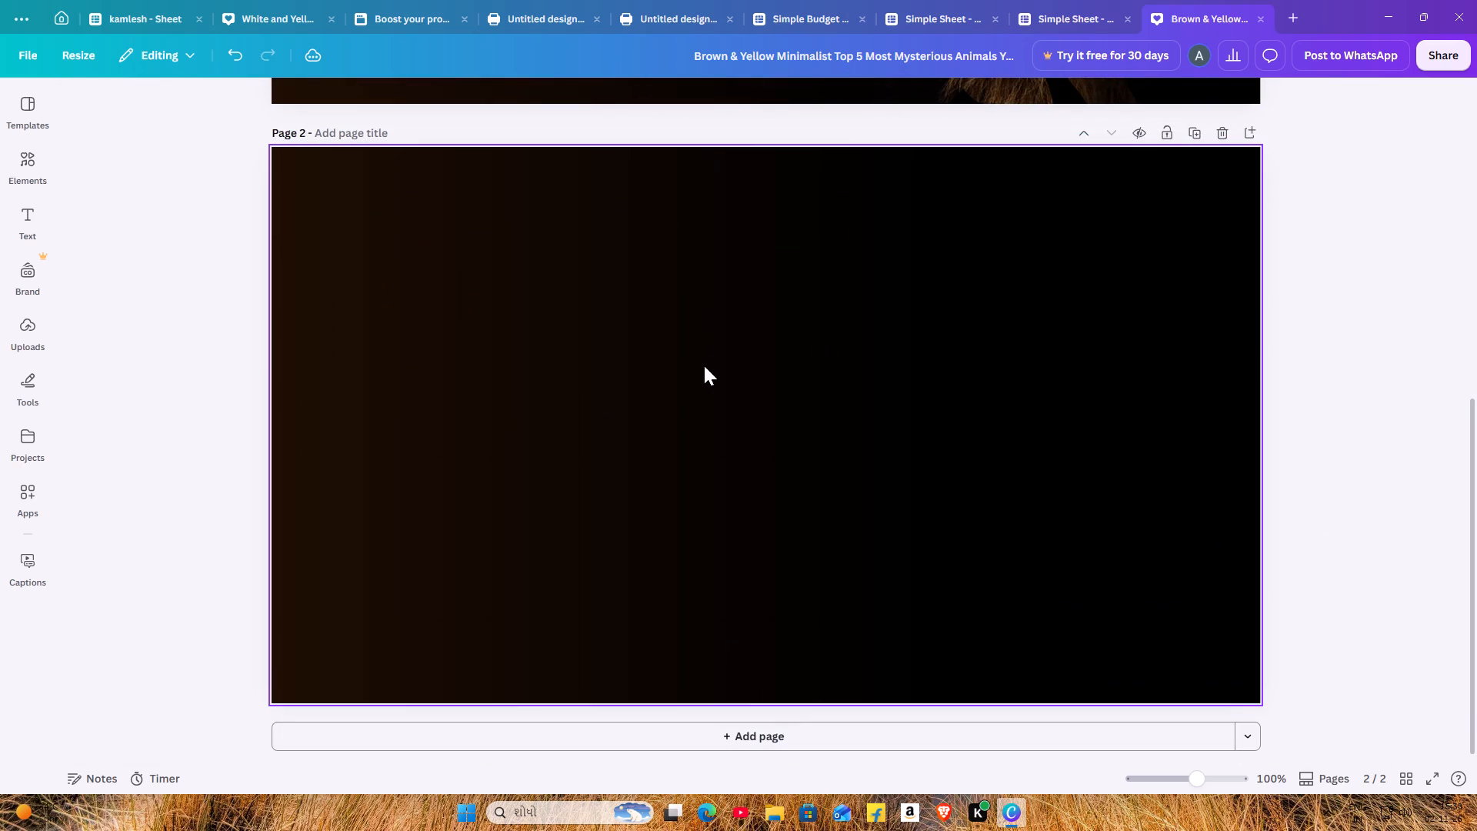
click(704, 365)
click(759, 101)
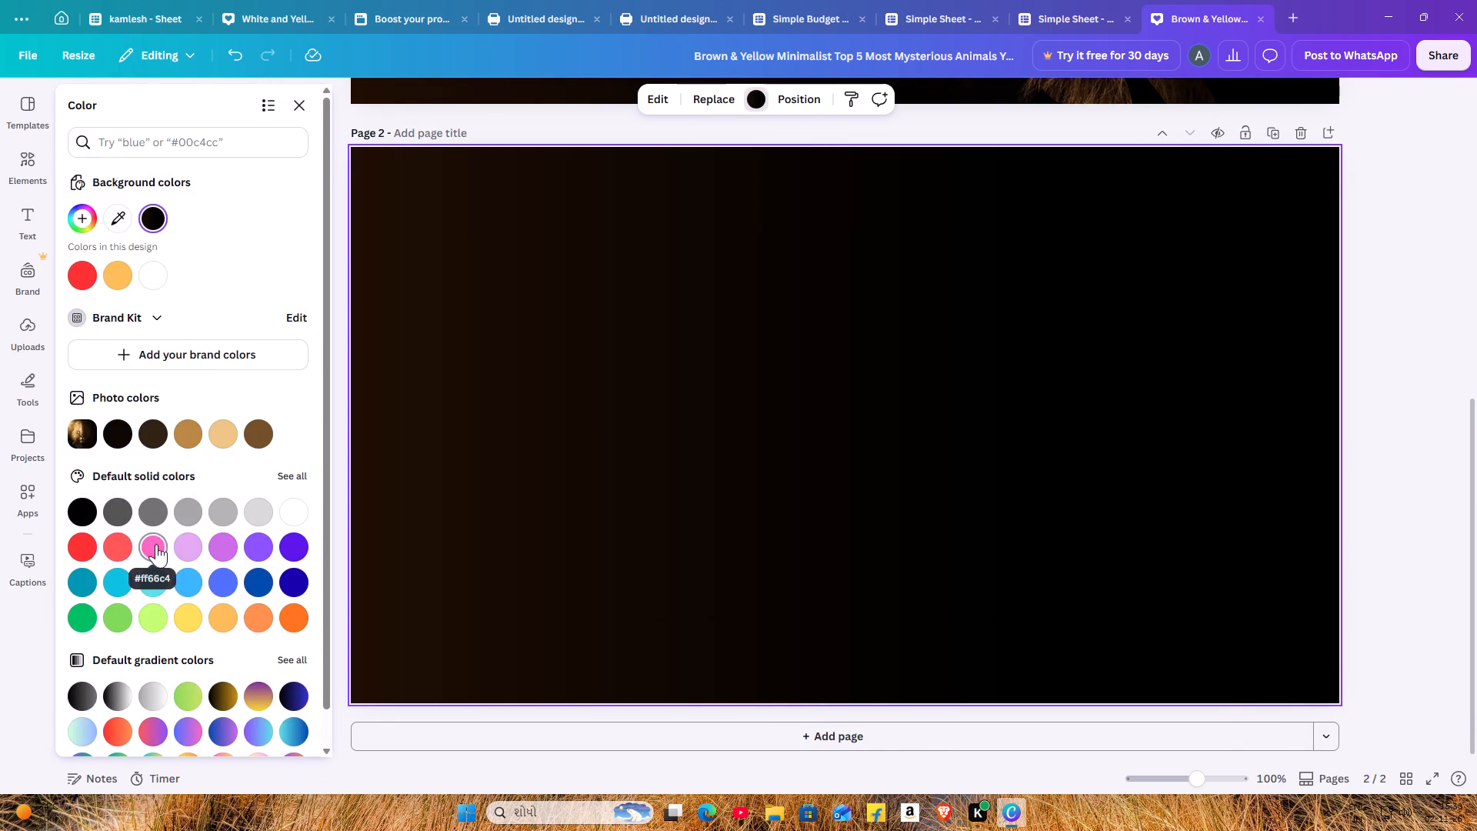
click(268, 508)
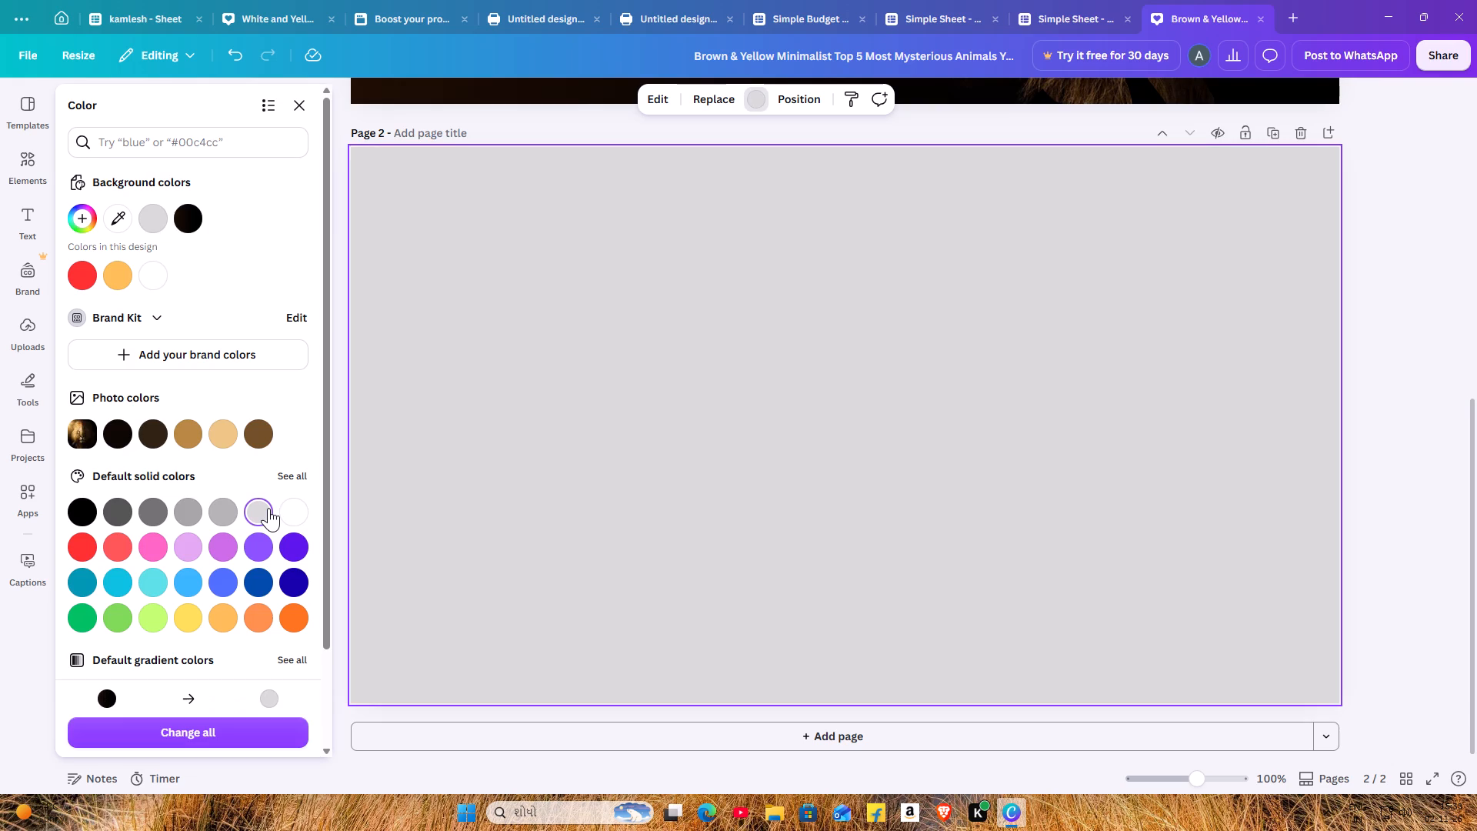
Copy the lion image from page 1 and paste it onto page 2.
scroll(538, 467, up, 2)
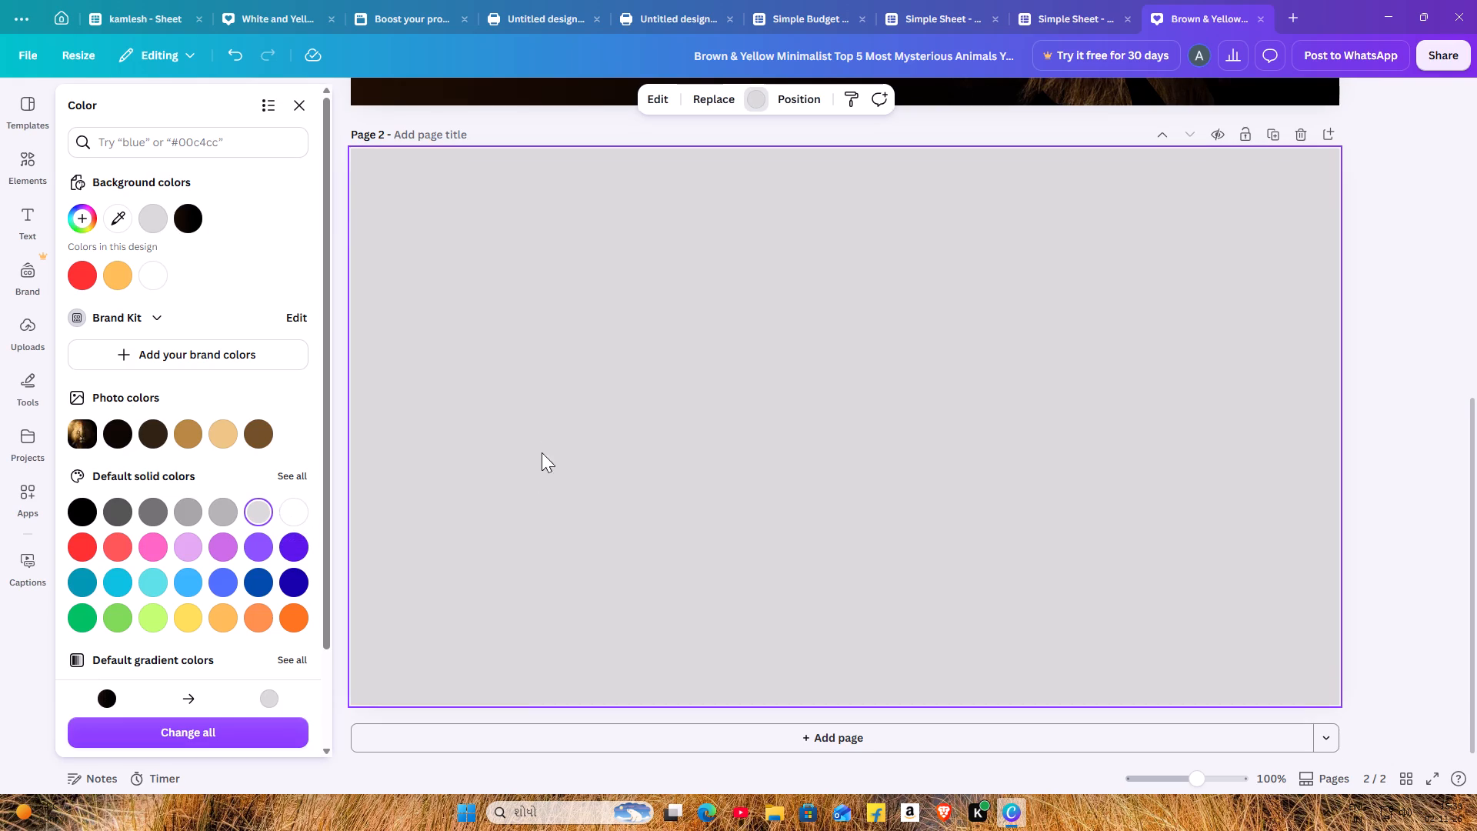
scroll(543, 440, up, 3)
right_click(1052, 321)
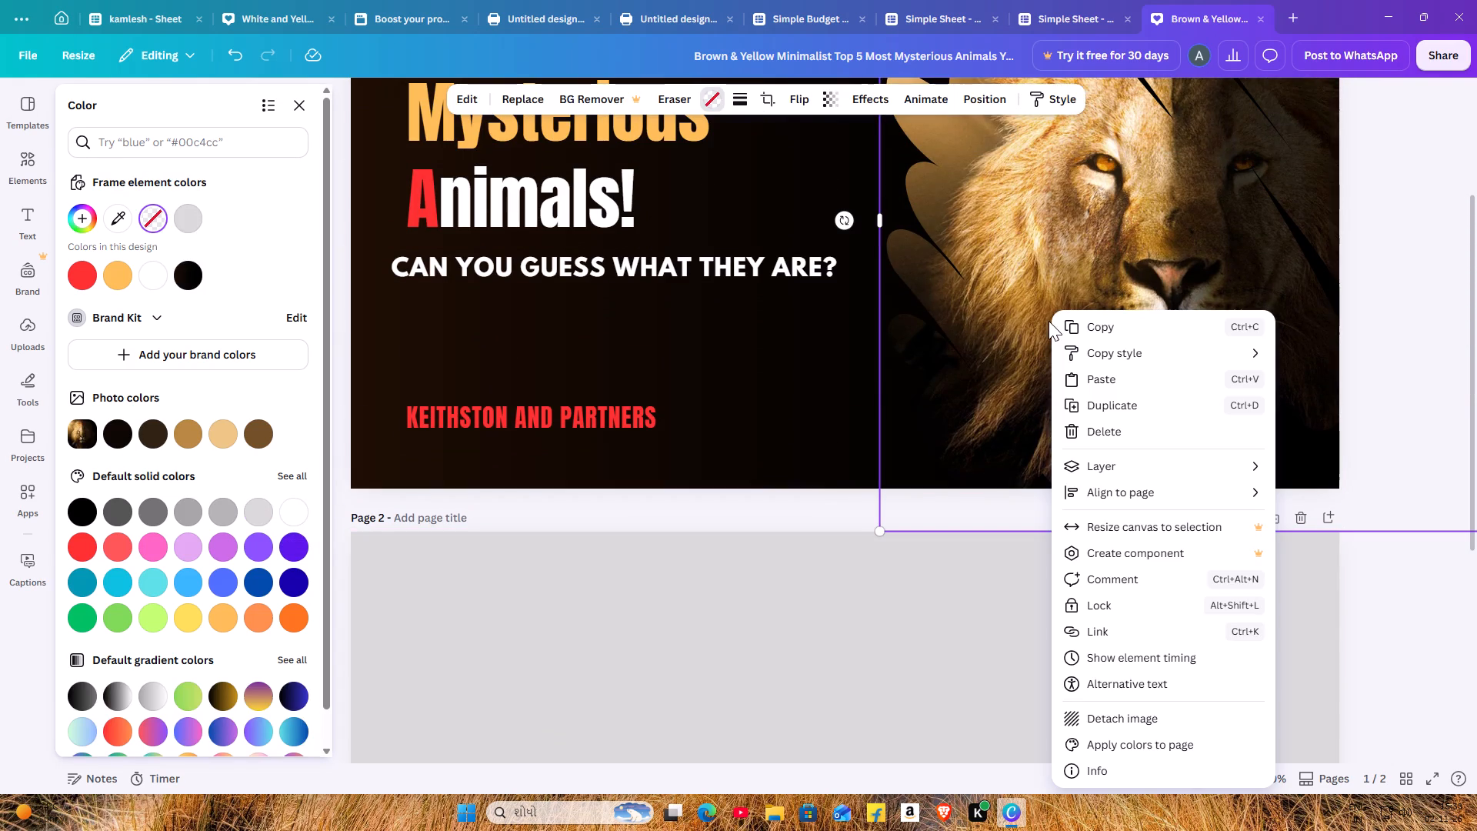
click(1091, 316)
scroll(1089, 743, down, 2)
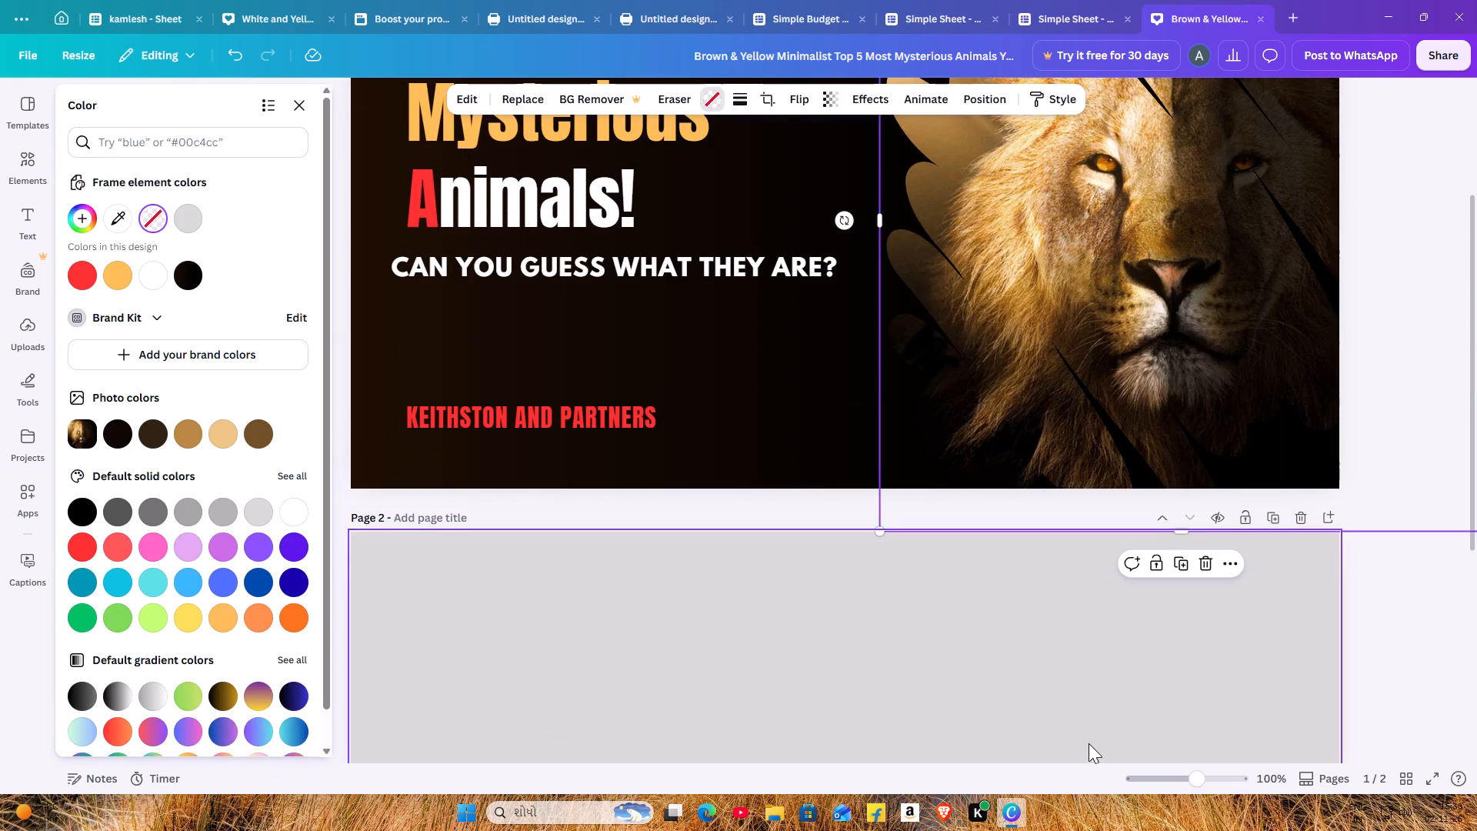
scroll(1089, 743, down, 1)
right_click(1030, 607)
click(1065, 483)
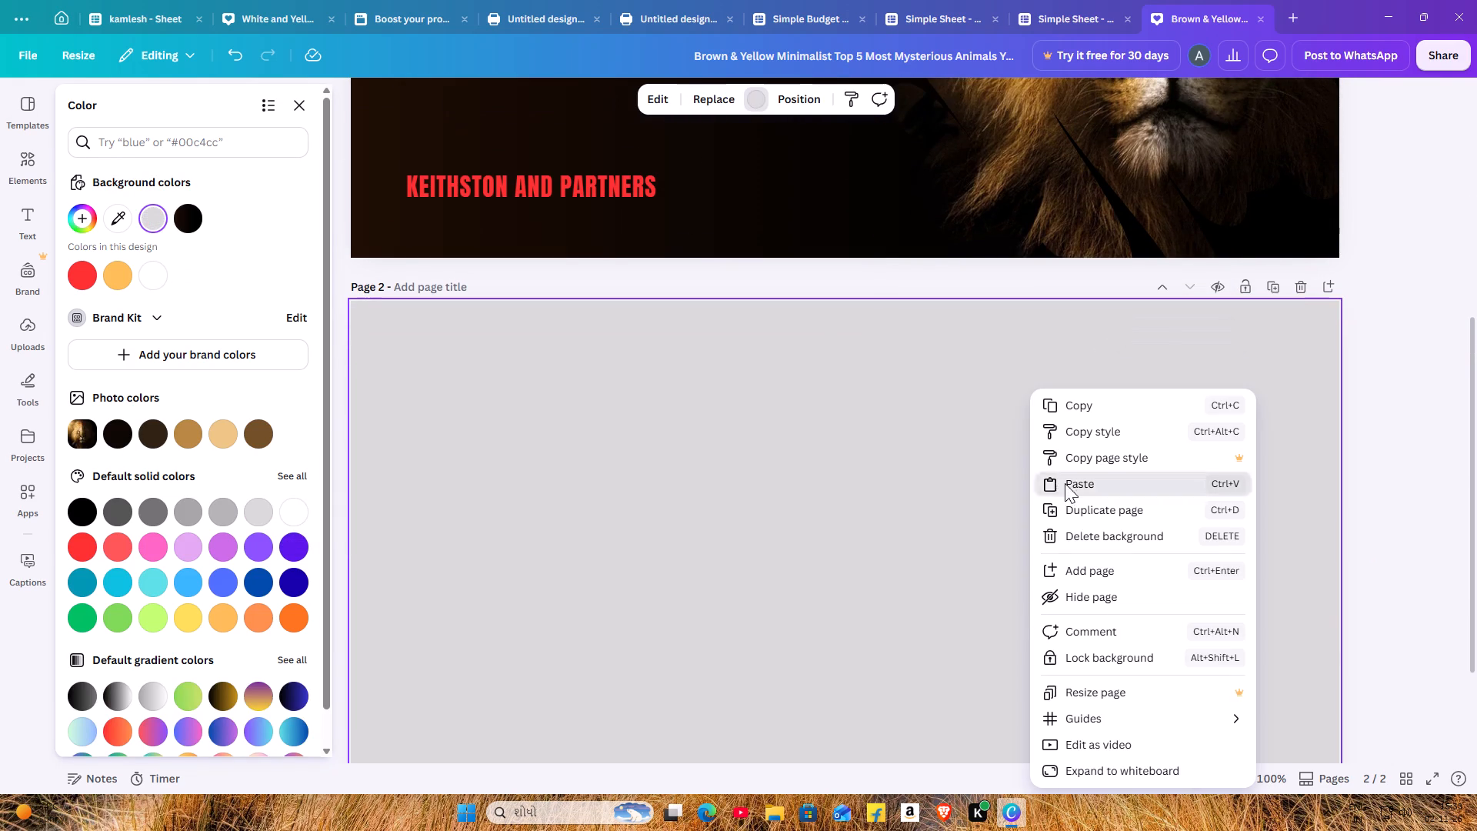
click(653, 571)
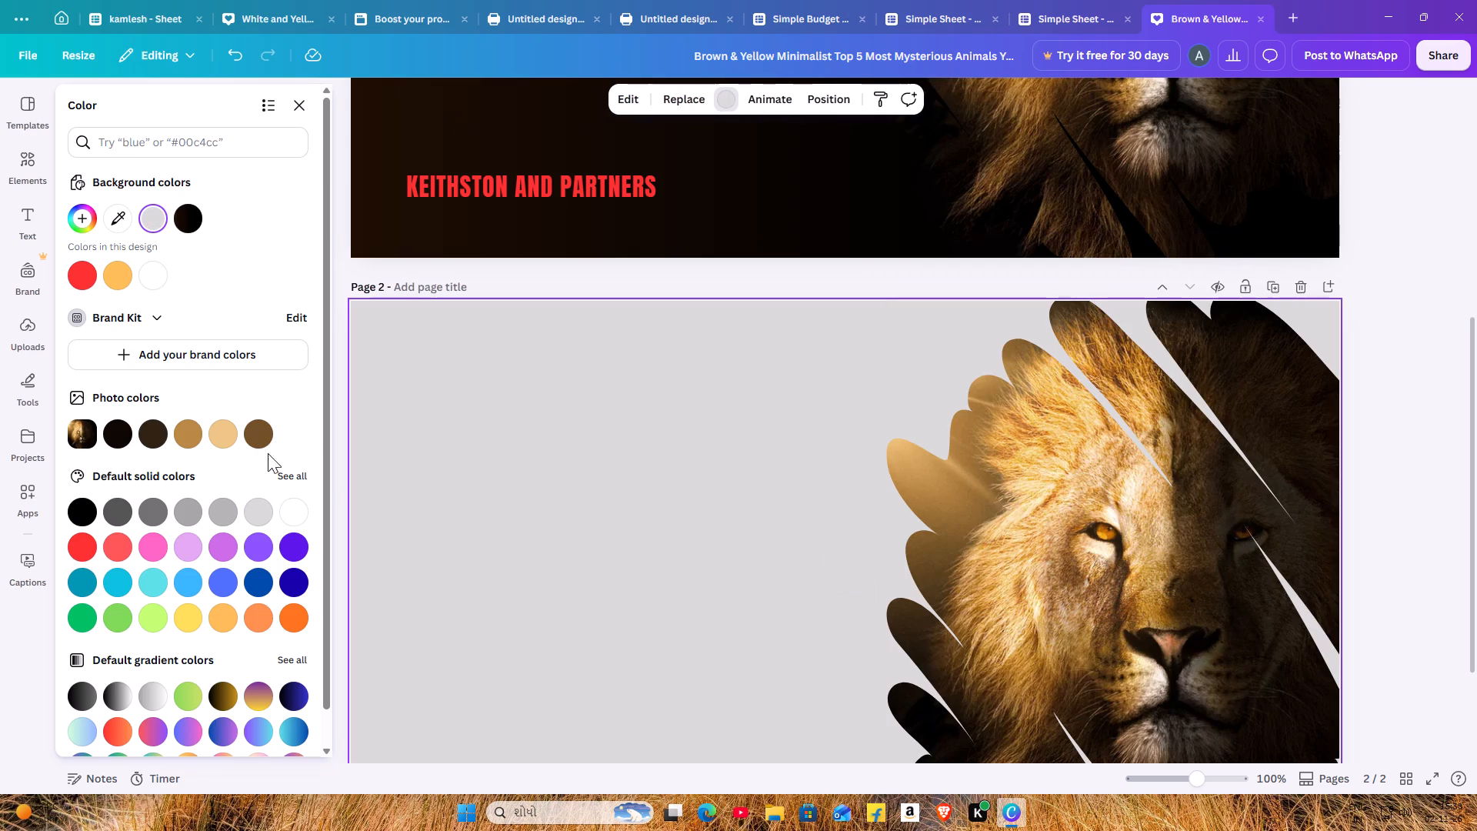
click(295, 106)
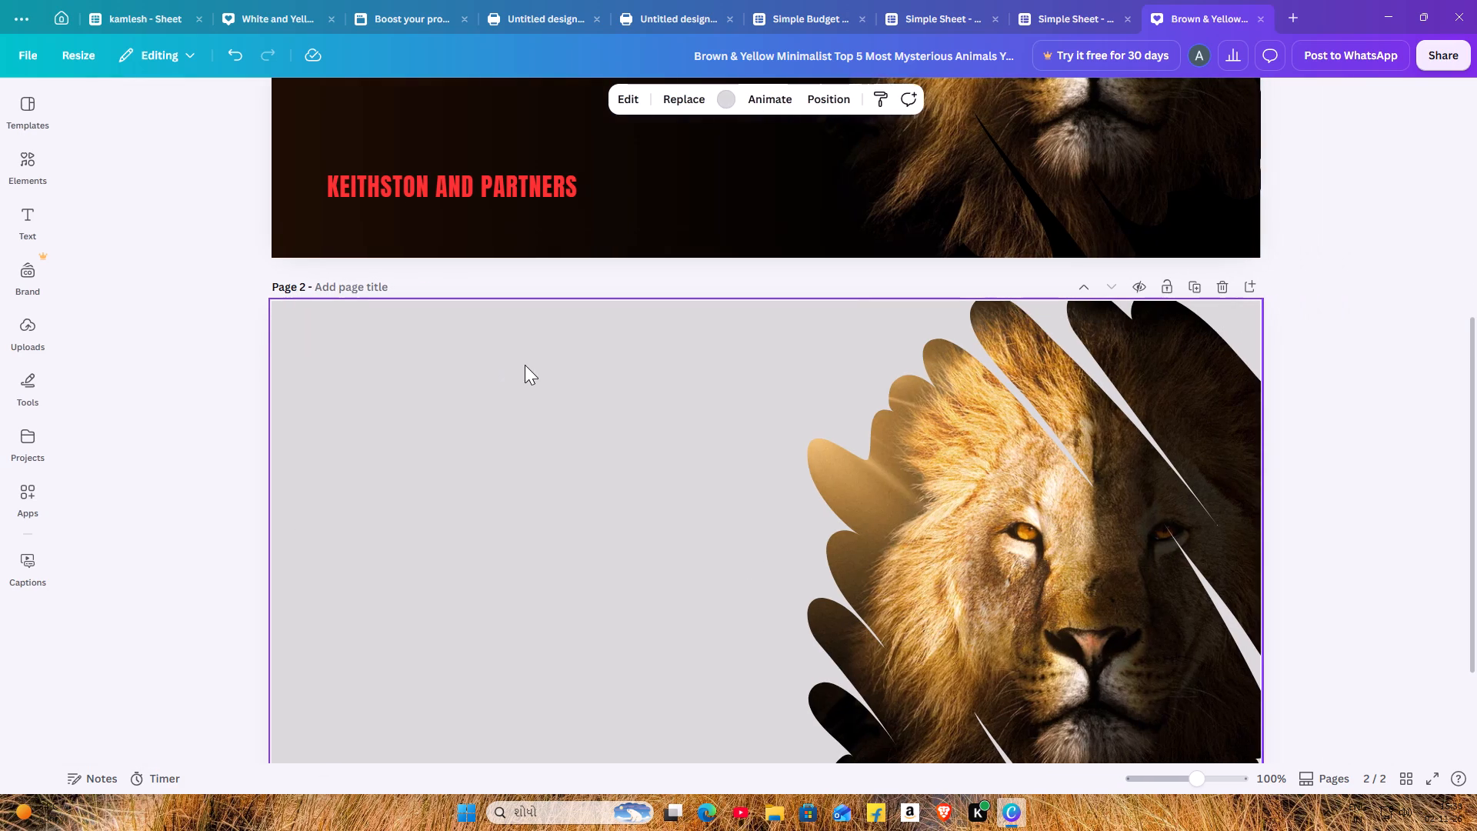
Reposition the lion image on page 2 slightly higher and marginally further left along the page's right side.
scroll(525, 365, down, 1)
scroll(872, 441, down, 1)
right_click(909, 409)
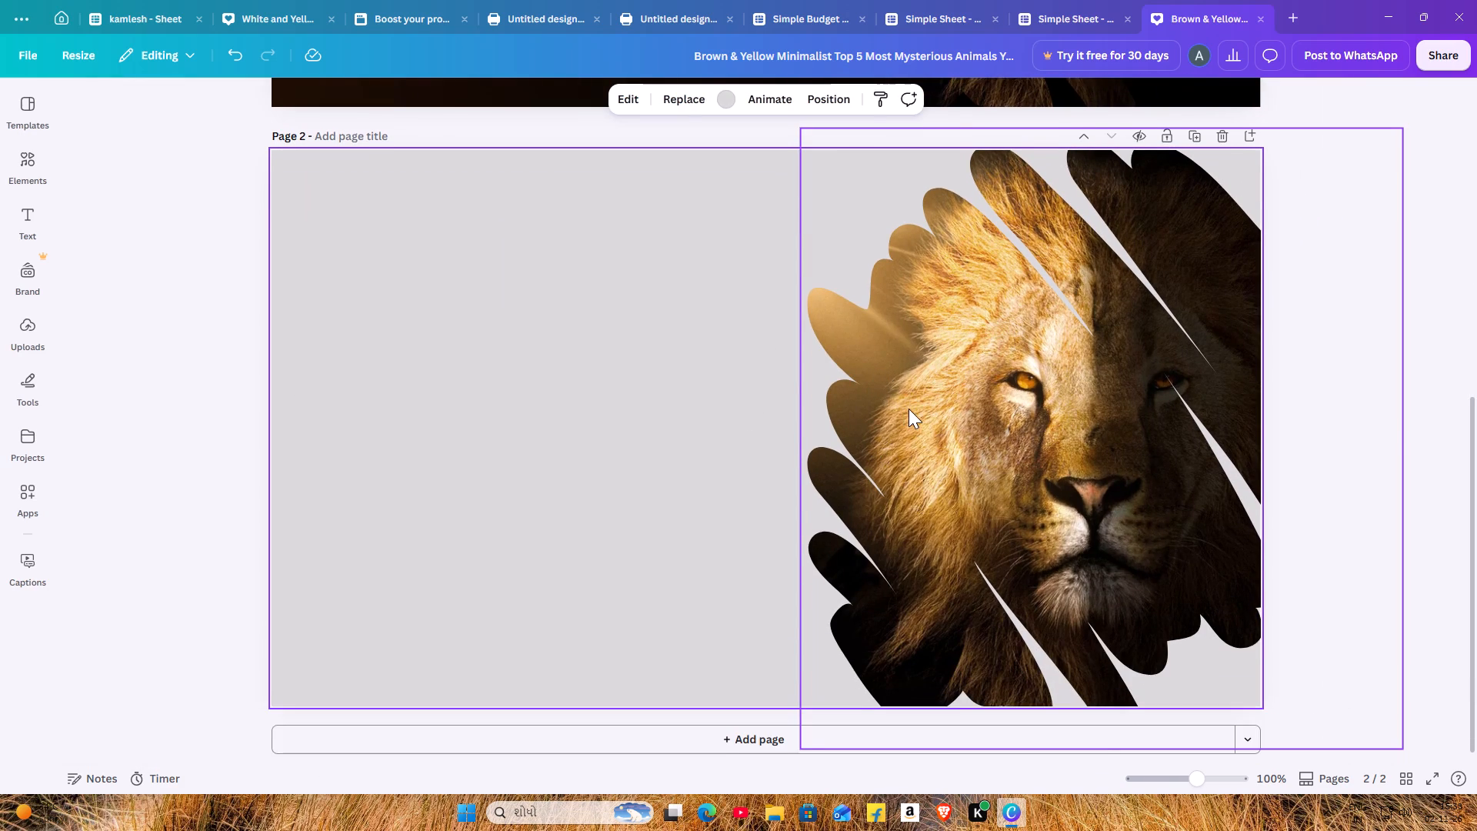
click(865, 442)
click(989, 429)
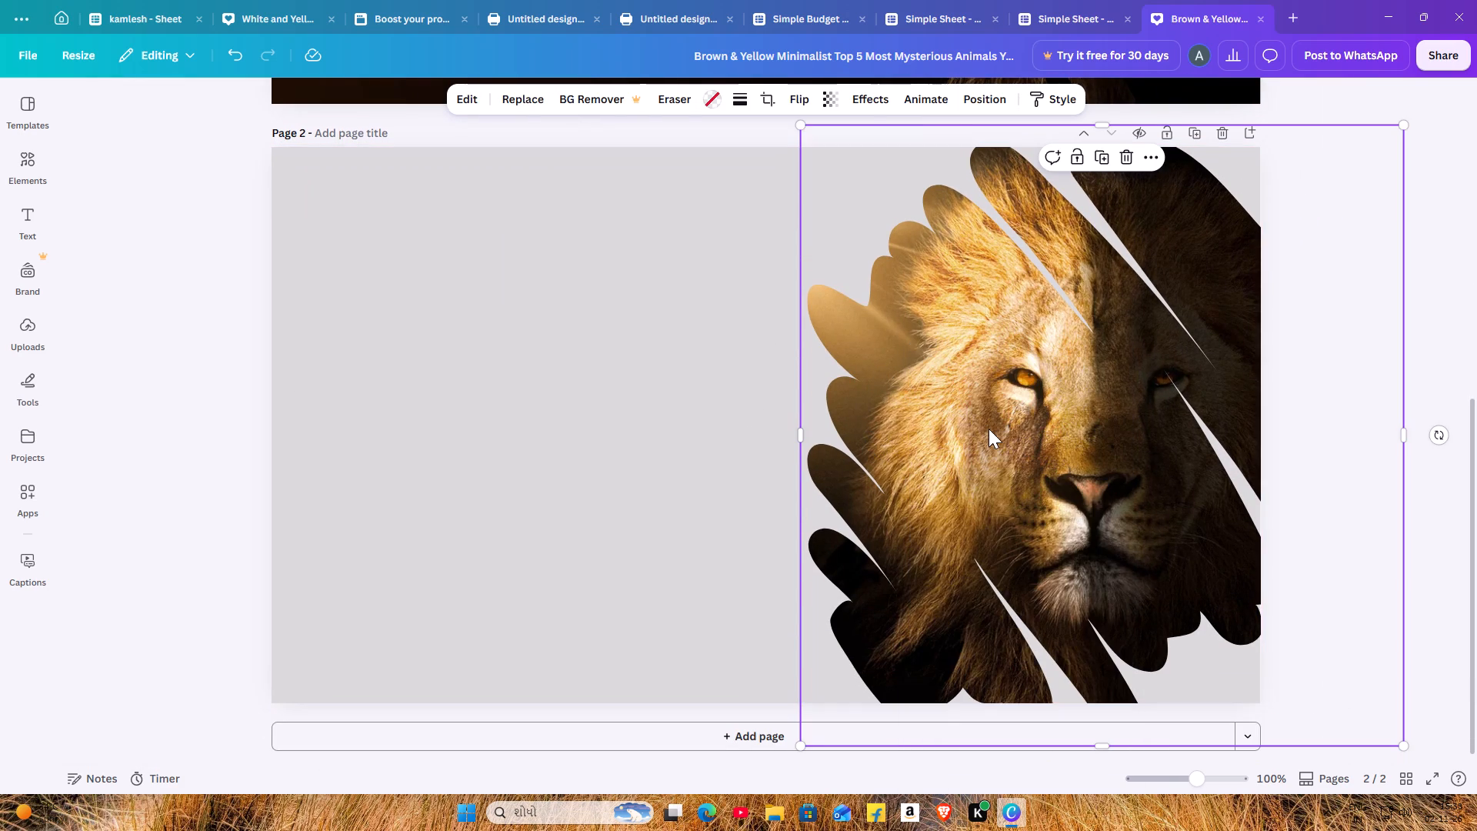
drag(1205, 658, 1207, 604)
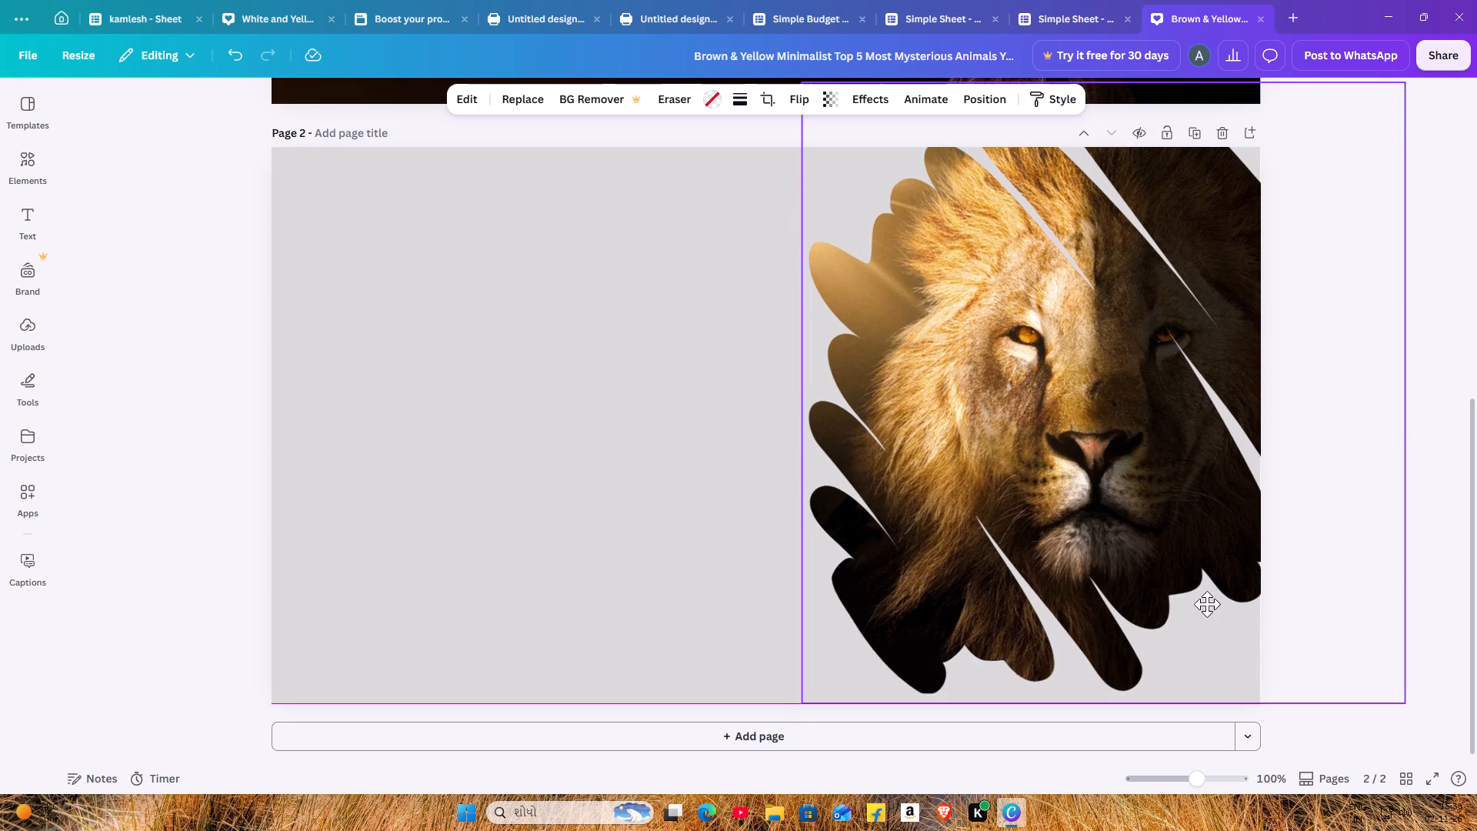
drag(1207, 604, 1181, 669)
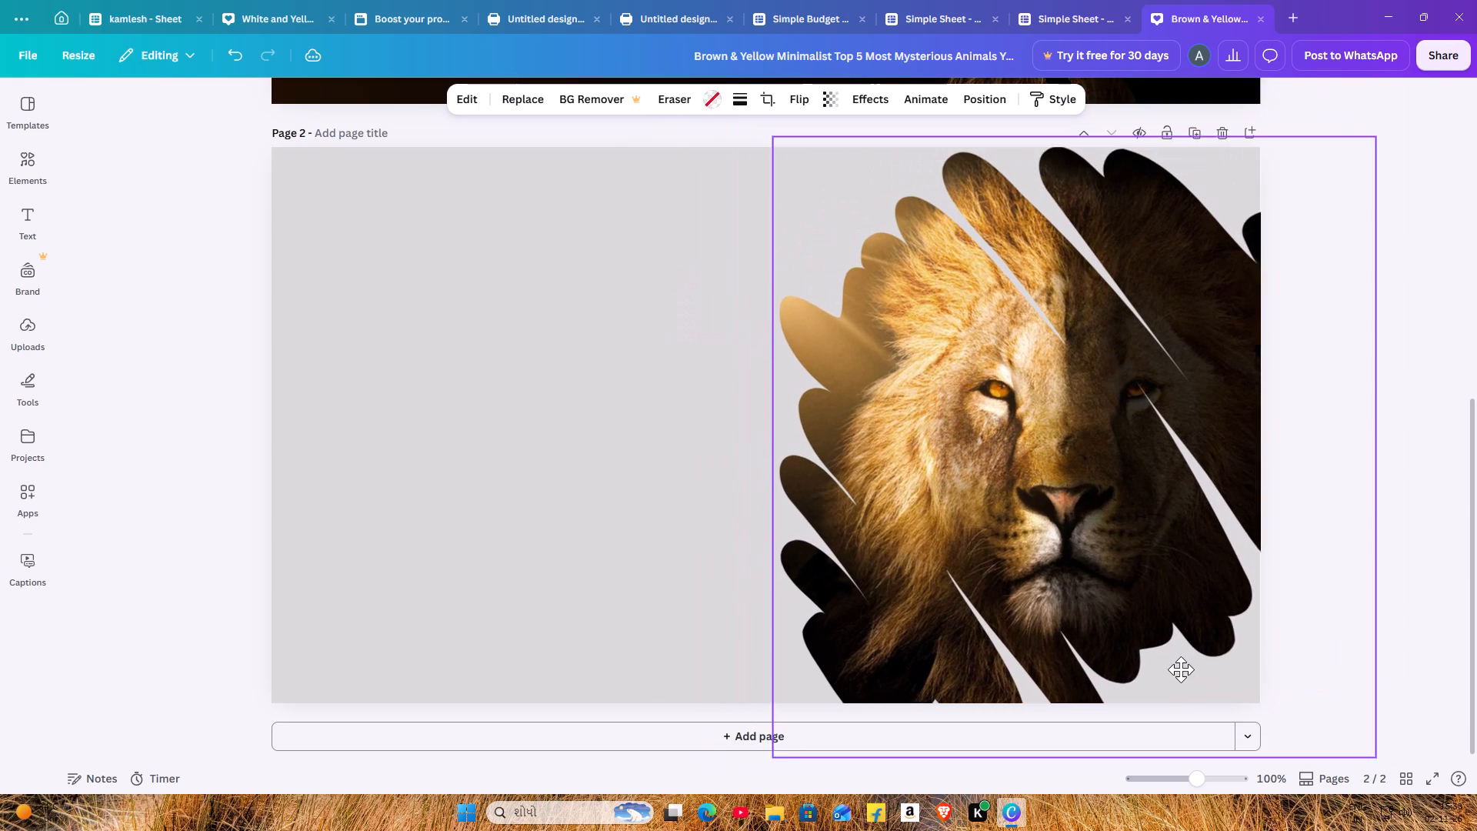
drag(1181, 669, 1246, 618)
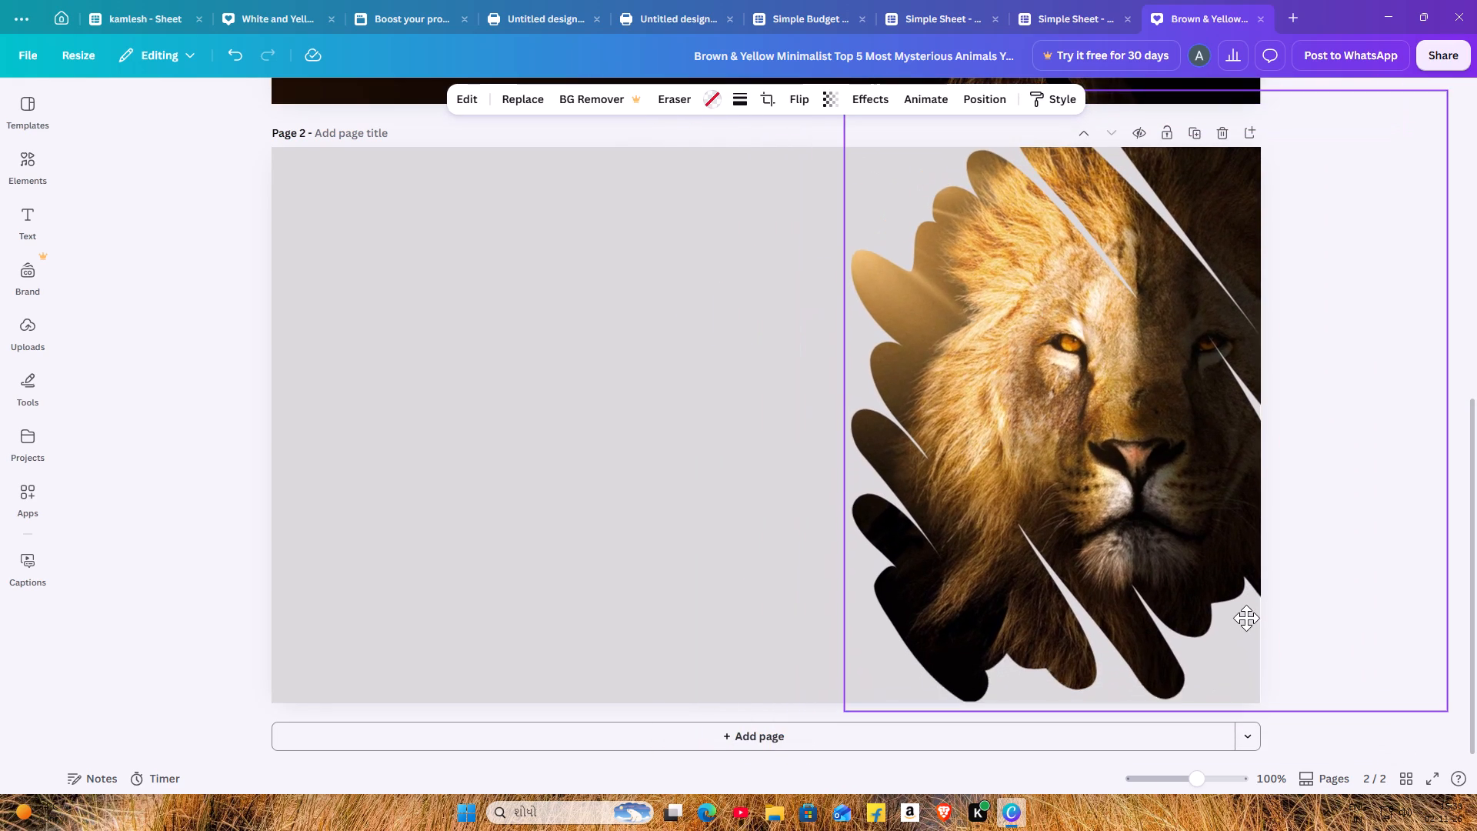
drag(1246, 618, 1182, 633)
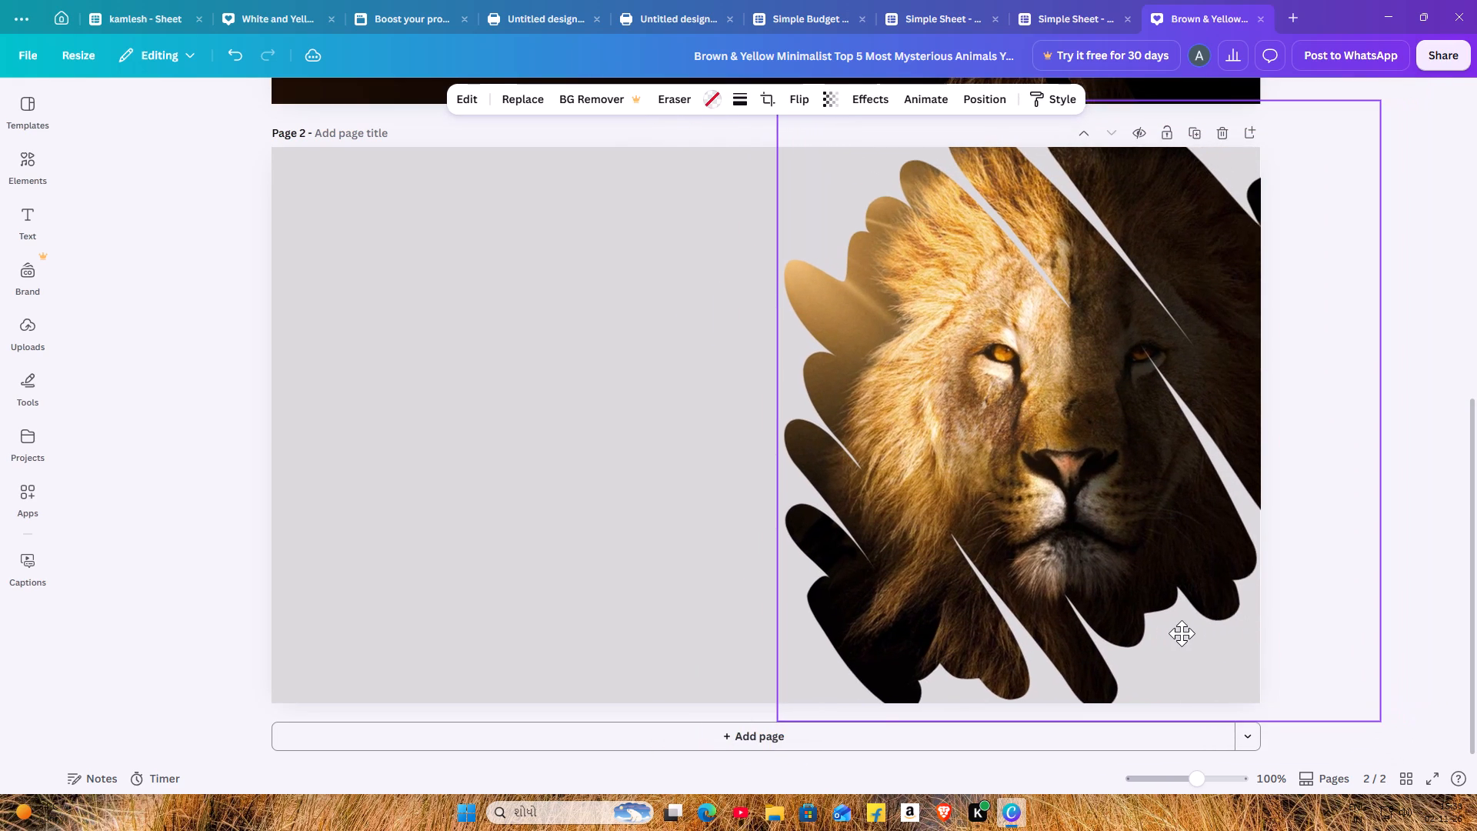
drag(1182, 633, 1200, 634)
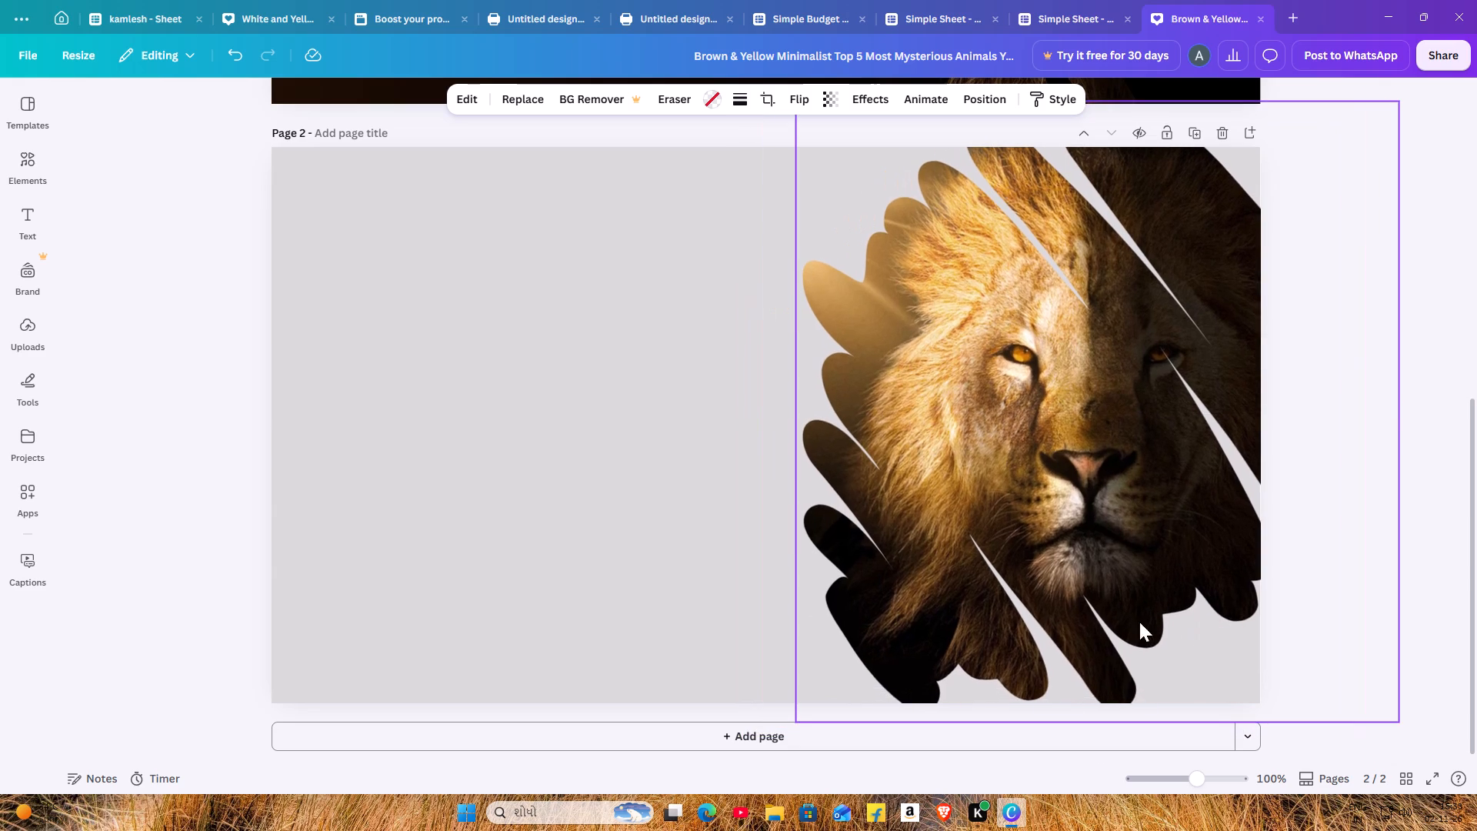
Paste a second copy of the lion image onto page 1.
scroll(532, 515, up, 7)
scroll(529, 516, down, 1)
scroll(524, 474, up, 3)
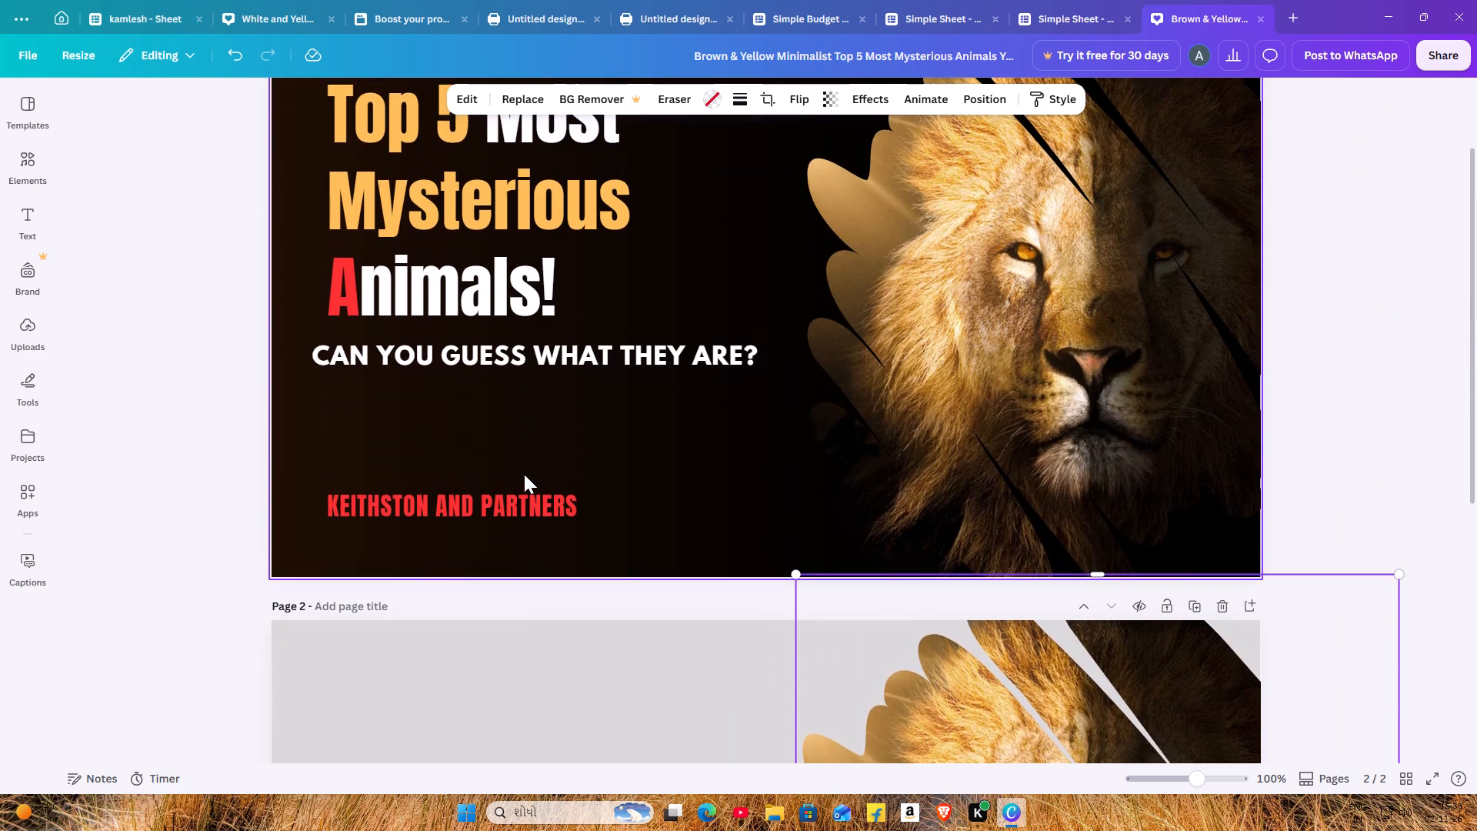
right_click(479, 257)
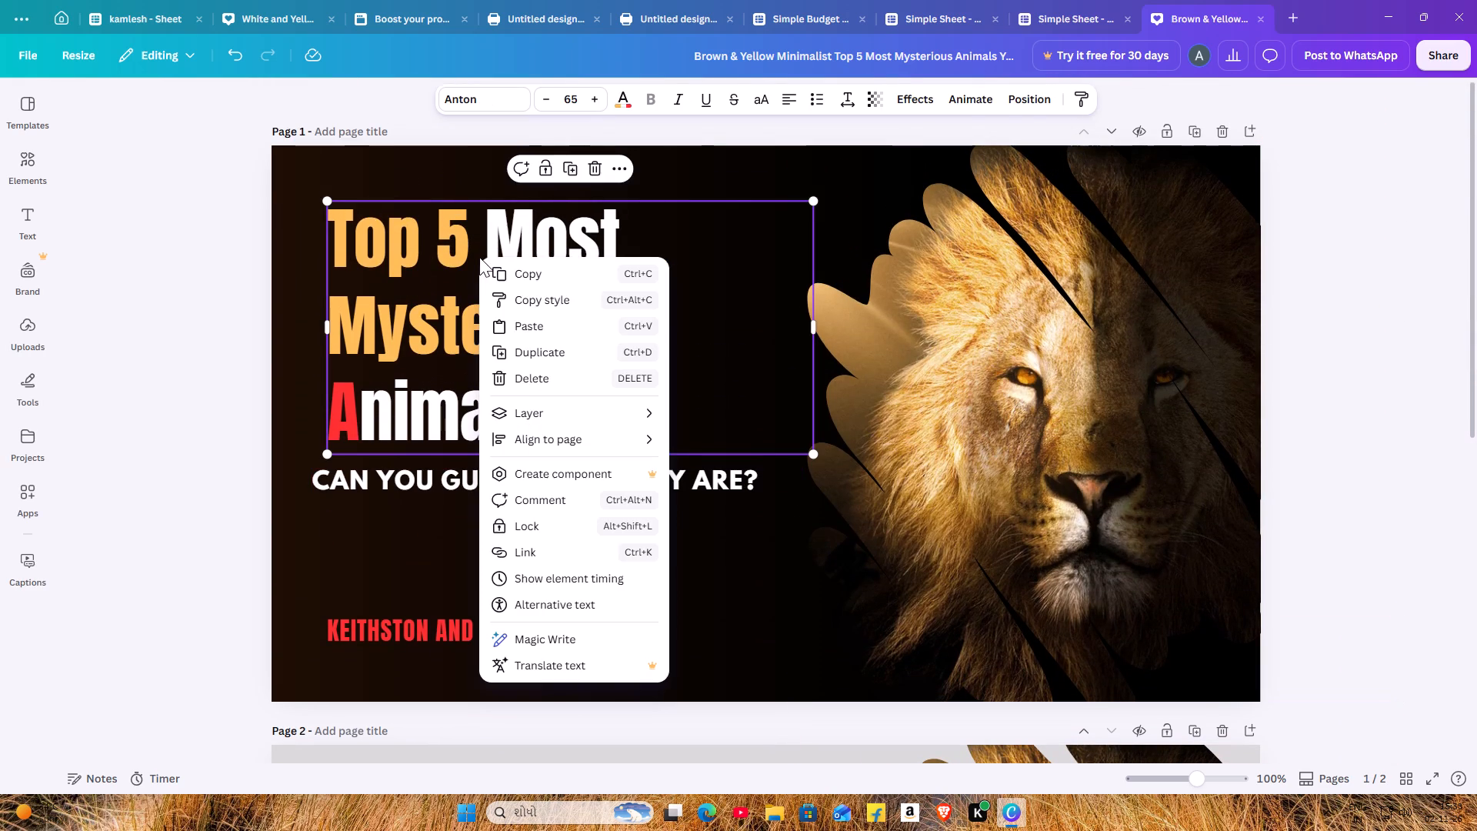
click(511, 325)
Copy the title "Top 5 Most Mysterious Animals!" from page 1 and paste it onto page 2.
right_click(459, 272)
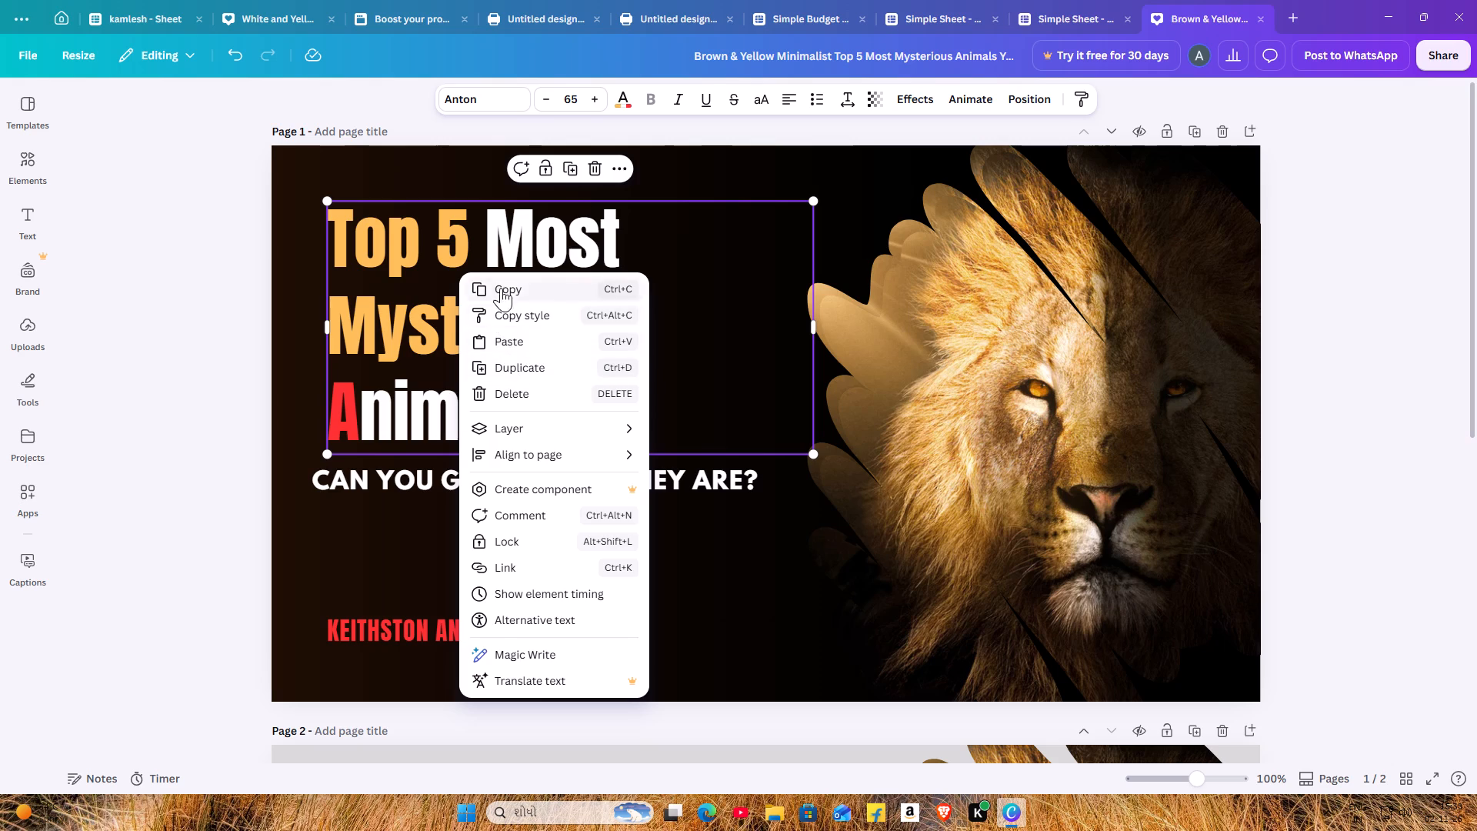
click(501, 288)
scroll(501, 452, down, 3)
right_click(465, 521)
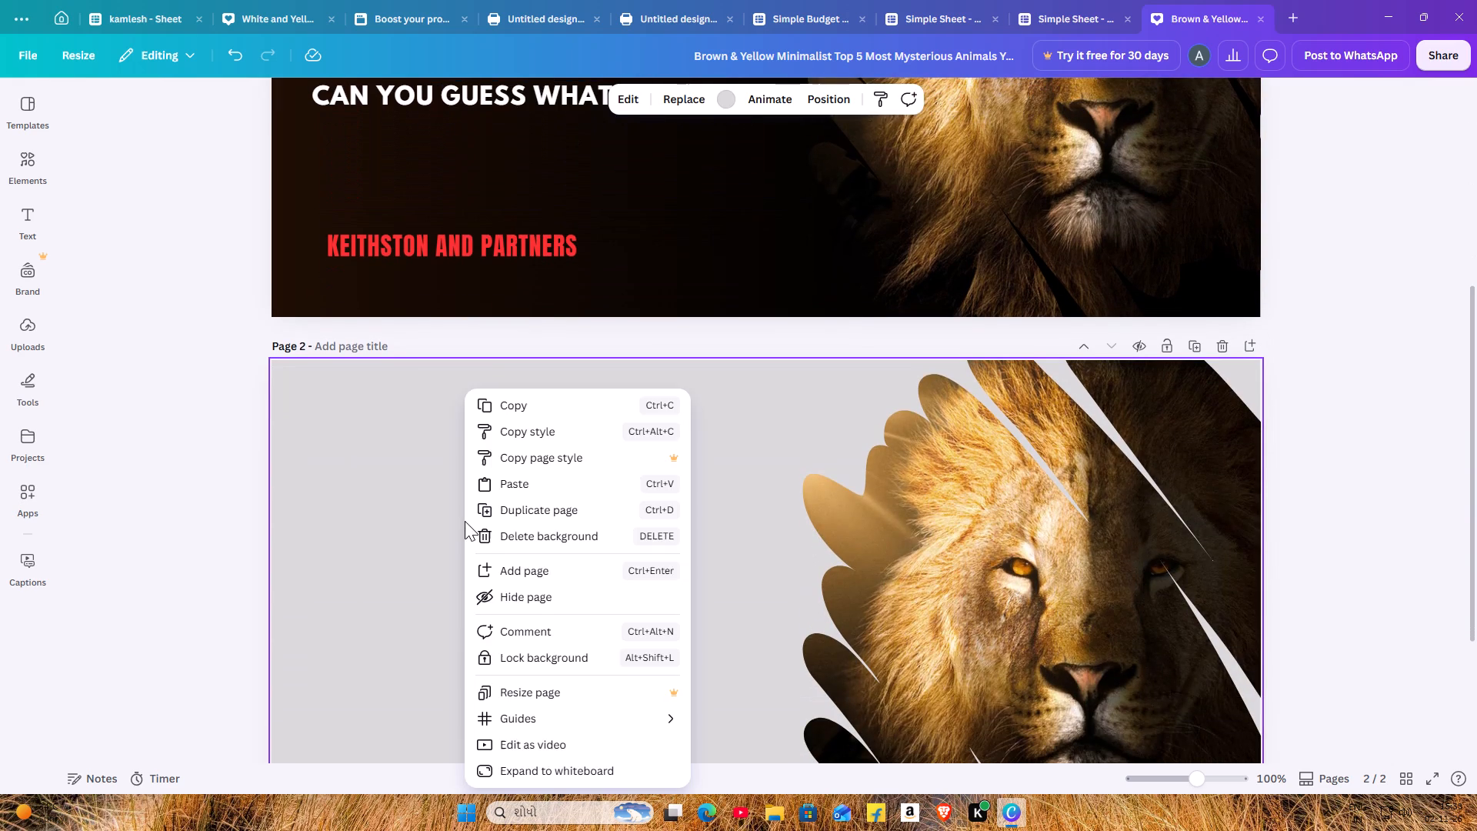
click(498, 485)
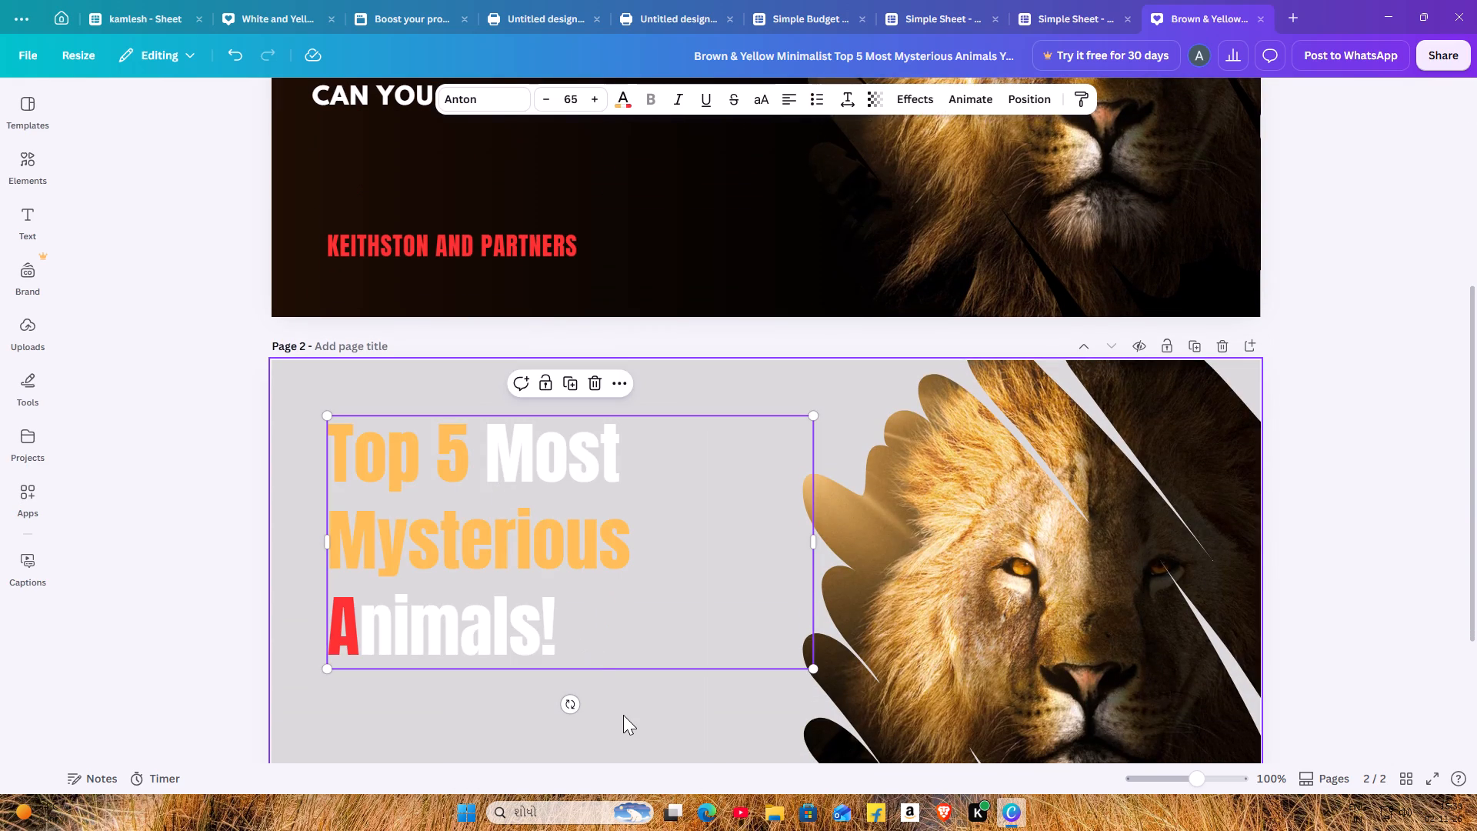
Move the title on page 2 slightly to the right and a little higher.
right_click(623, 715)
right_click(623, 715)
scroll(565, 647, up, 1)
scroll(565, 647, down, 1)
click(455, 526)
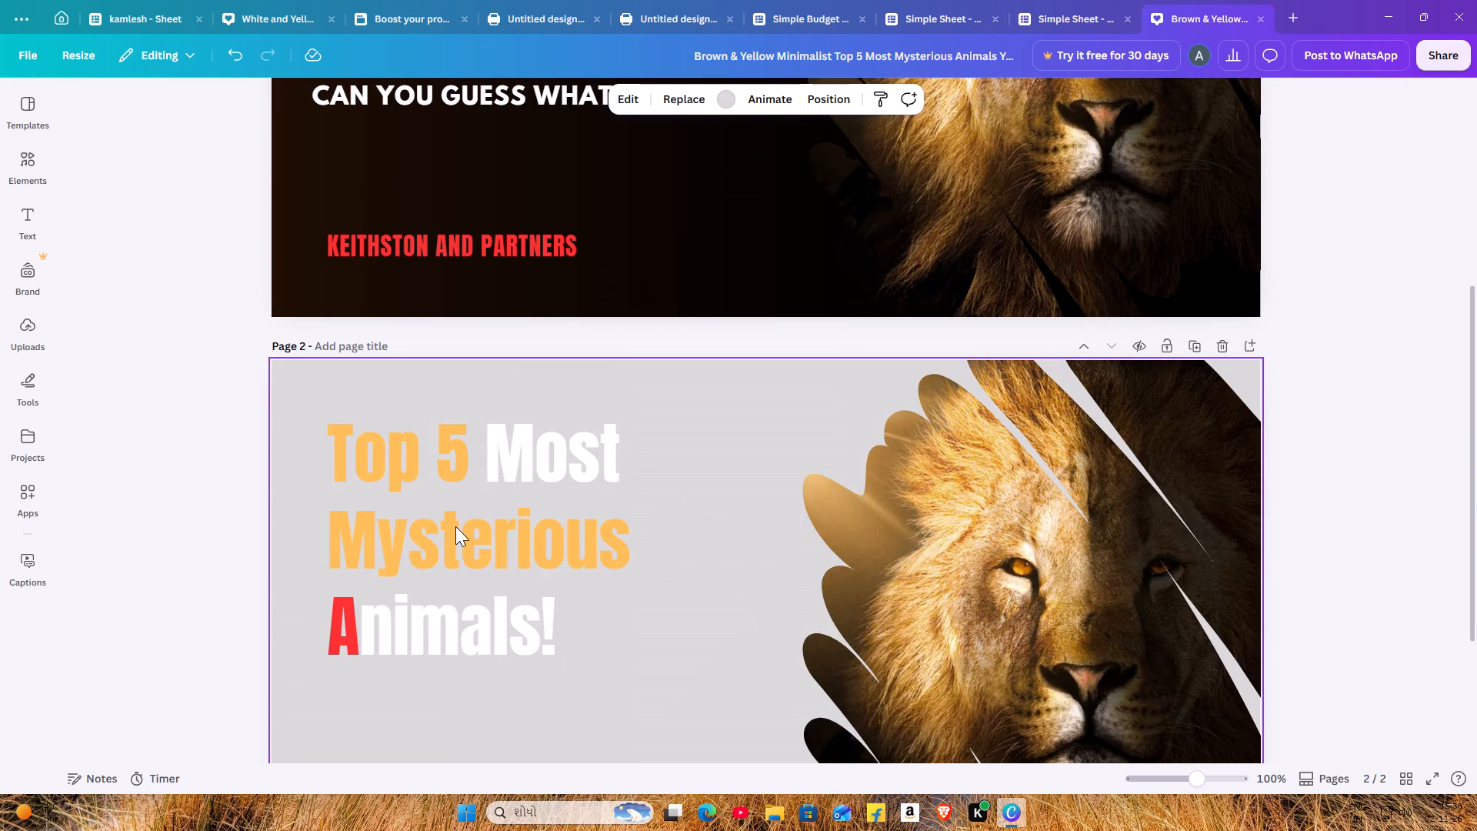
drag(352, 419, 380, 418)
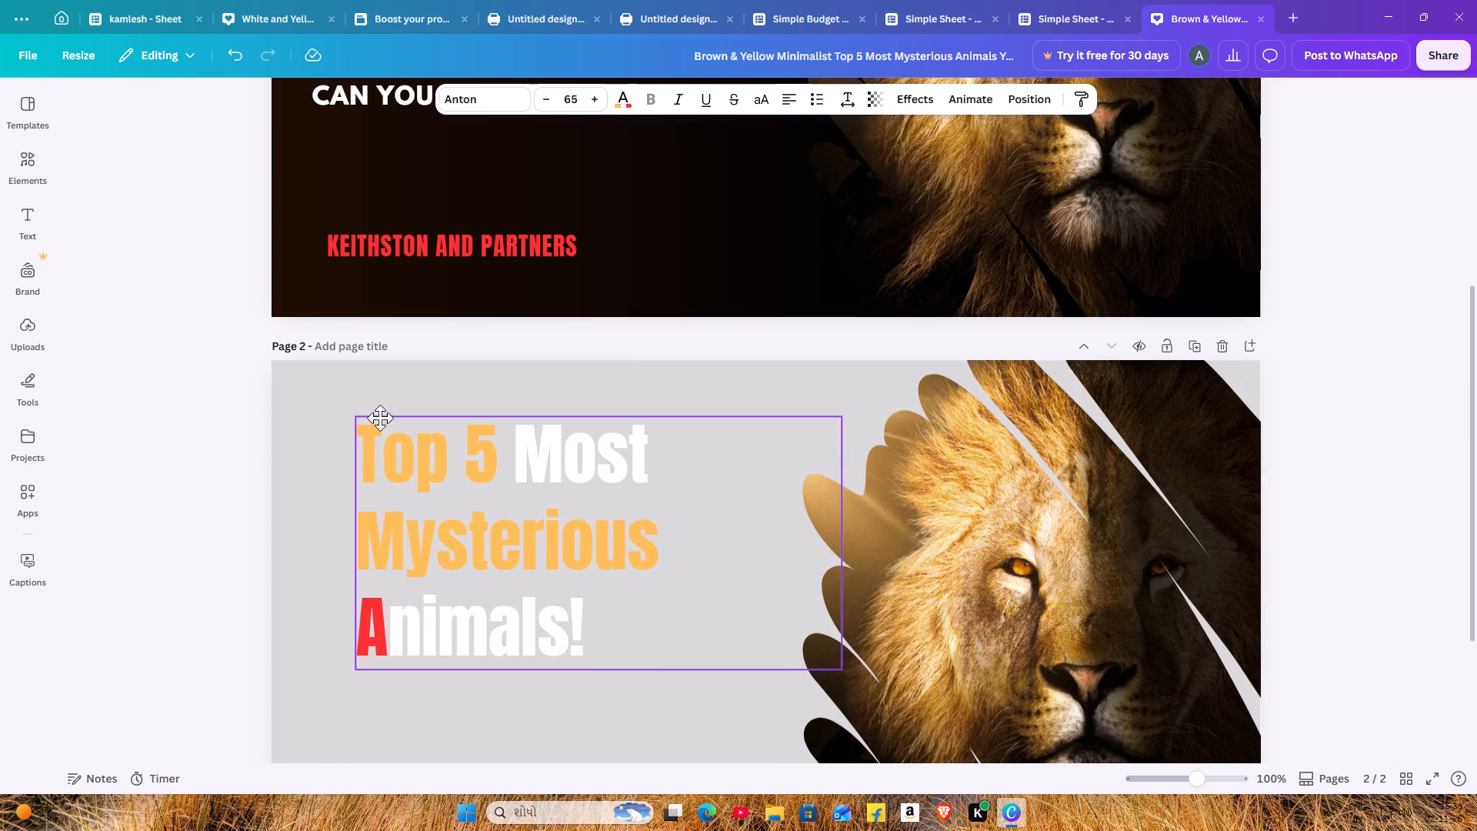
drag(380, 418, 376, 412)
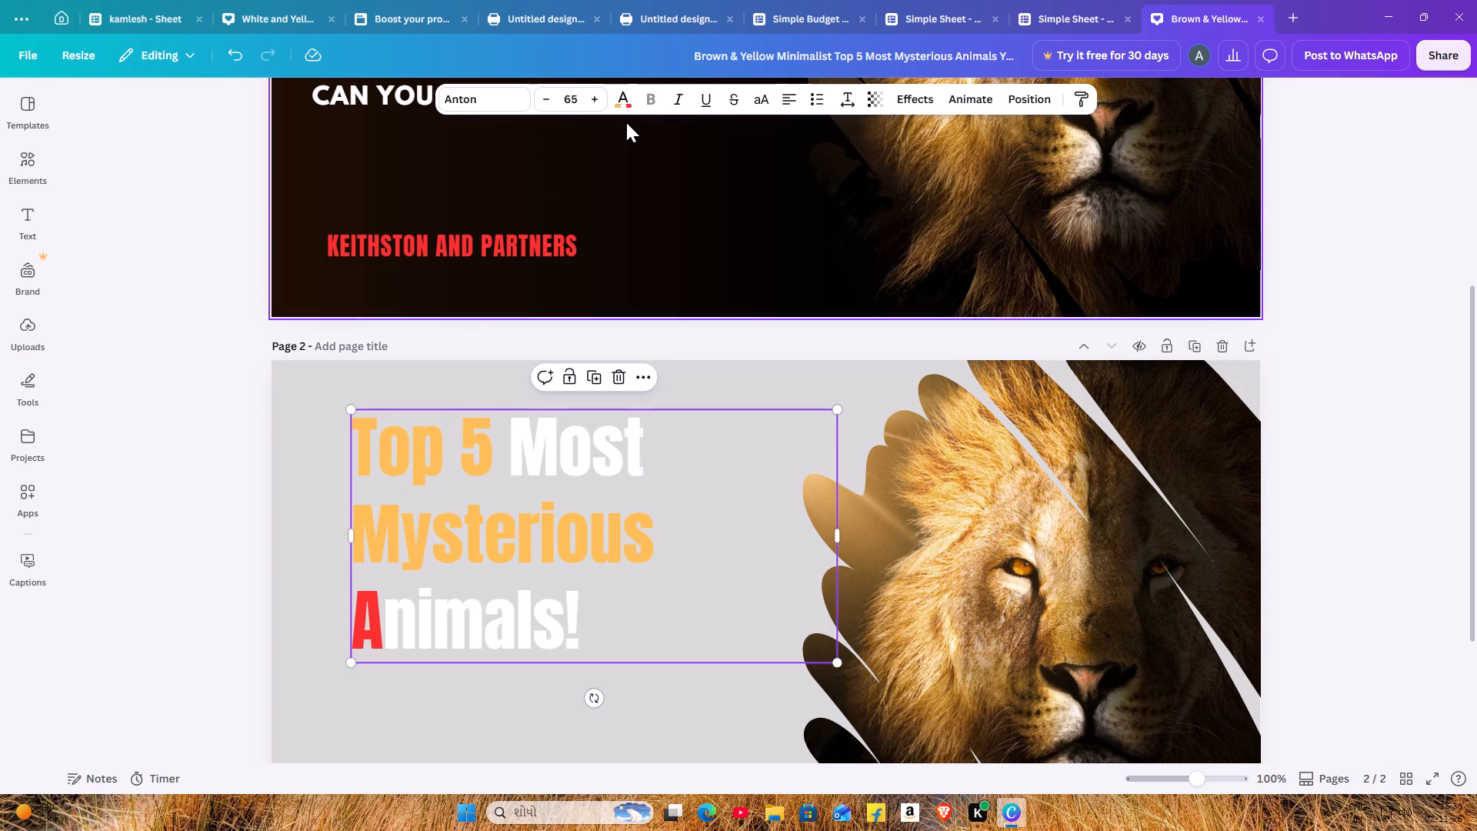
Recolor the whole page 2 title with the black already used in this design.
double_click(619, 100)
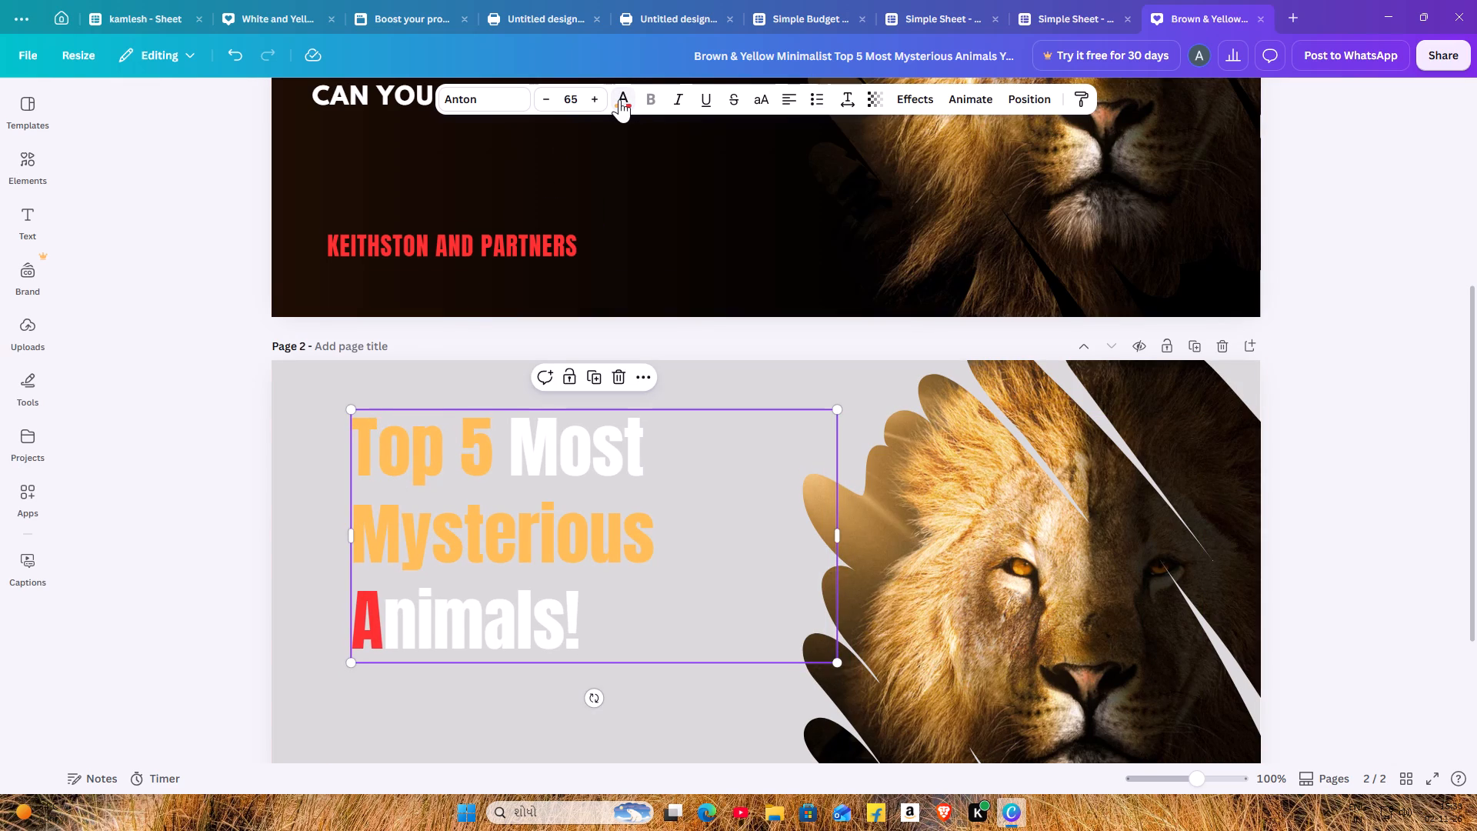
click(619, 99)
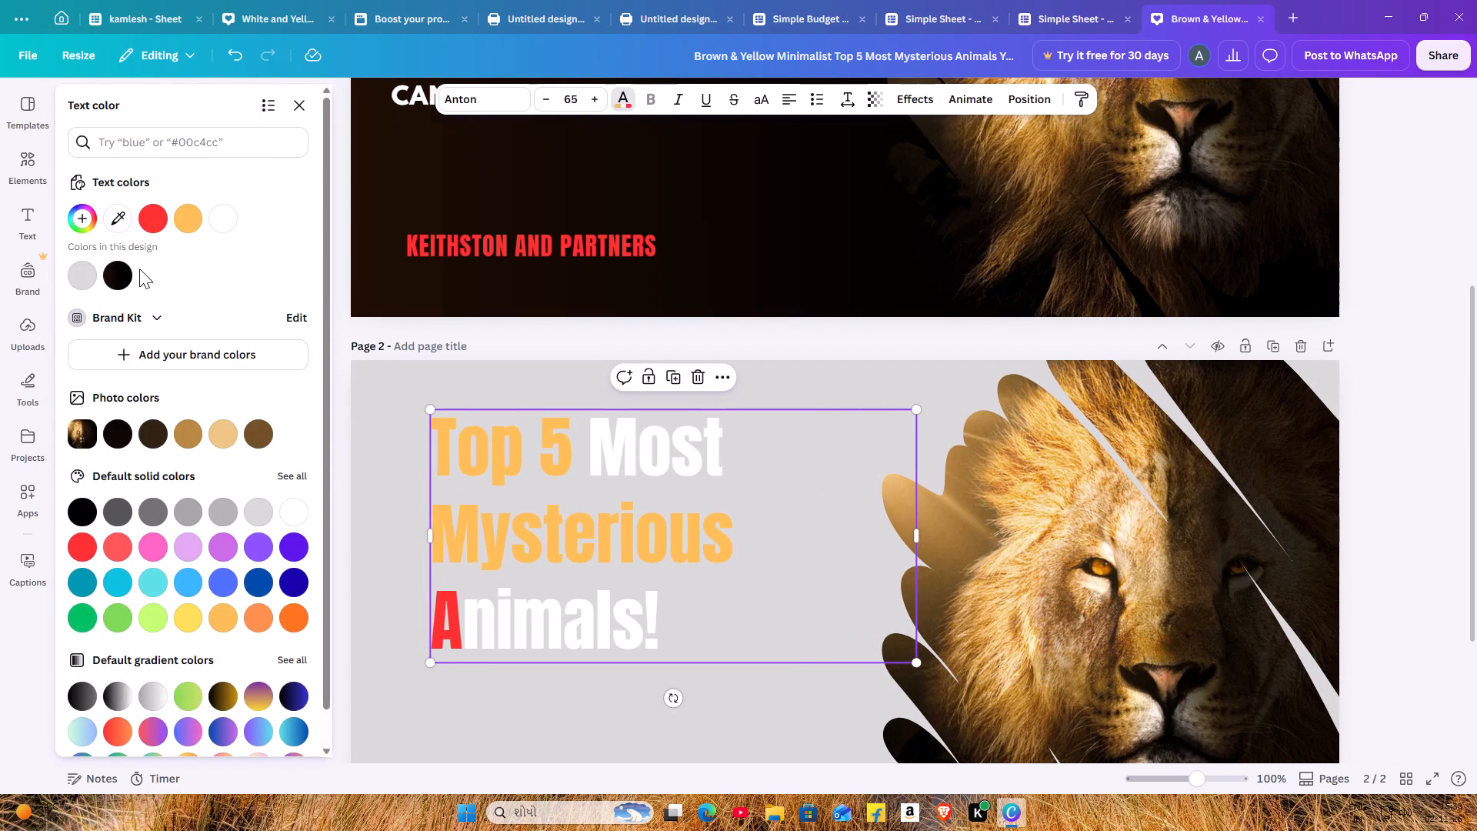
click(128, 271)
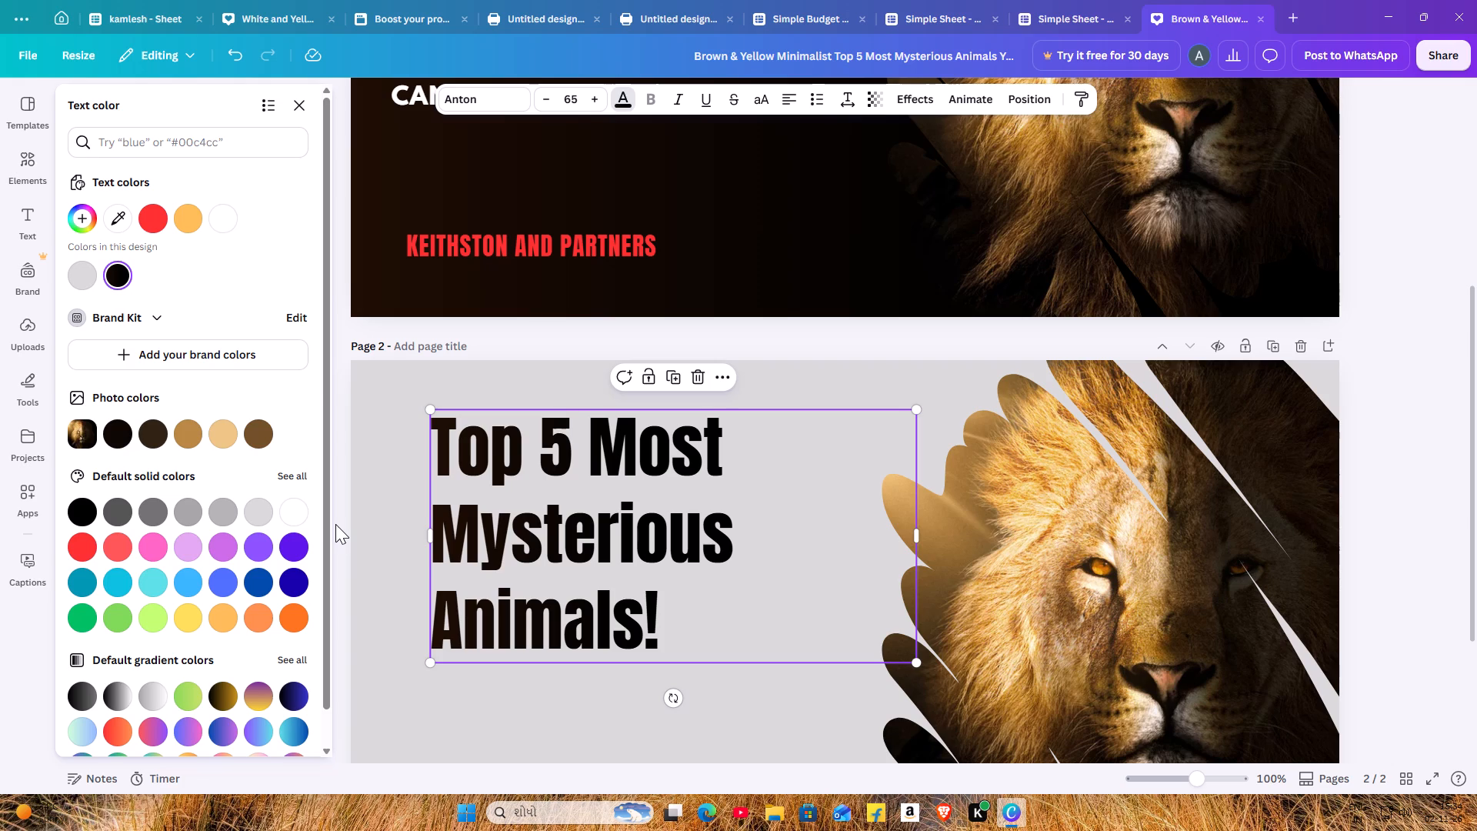
click(335, 524)
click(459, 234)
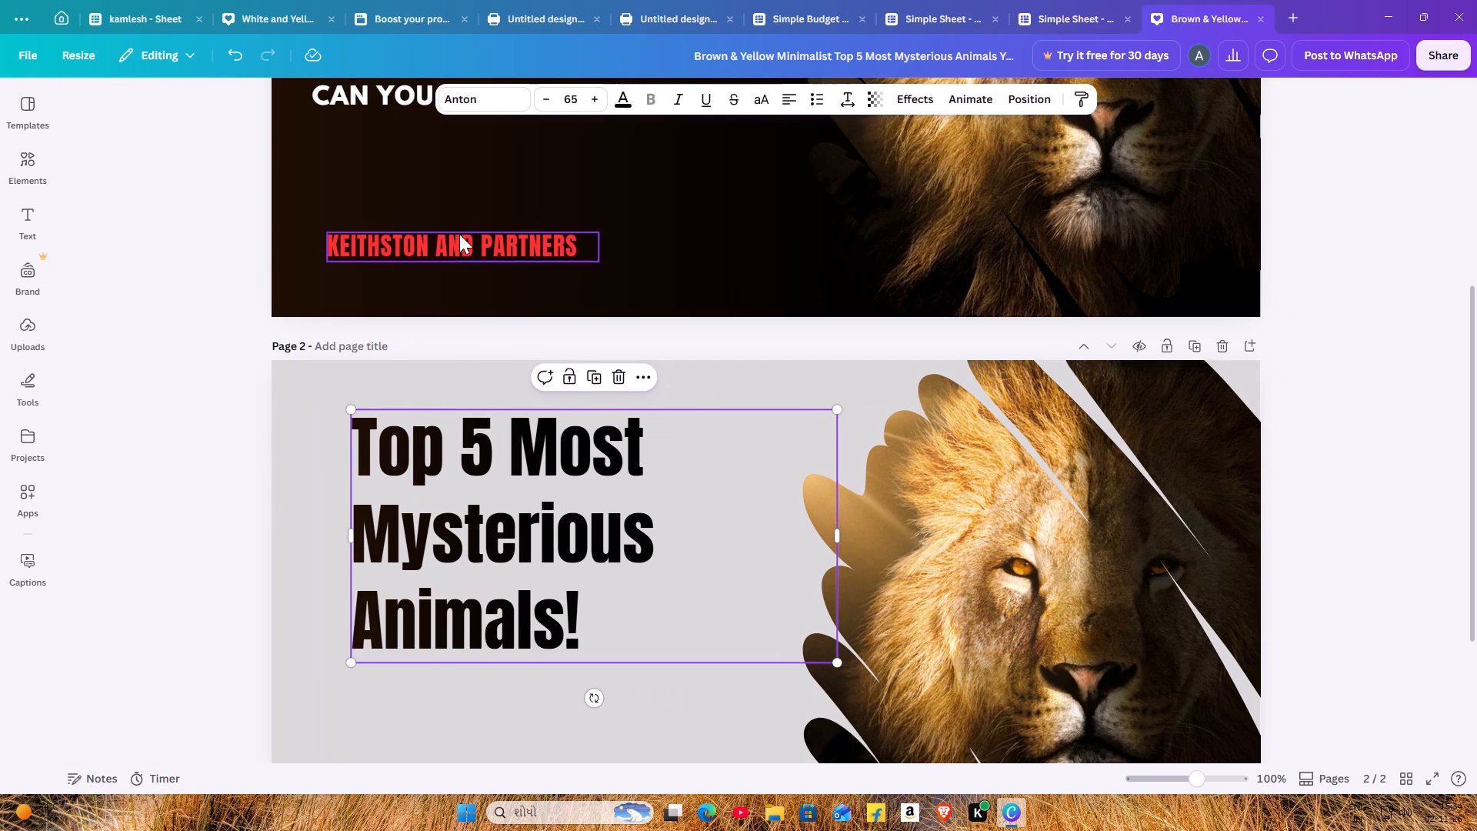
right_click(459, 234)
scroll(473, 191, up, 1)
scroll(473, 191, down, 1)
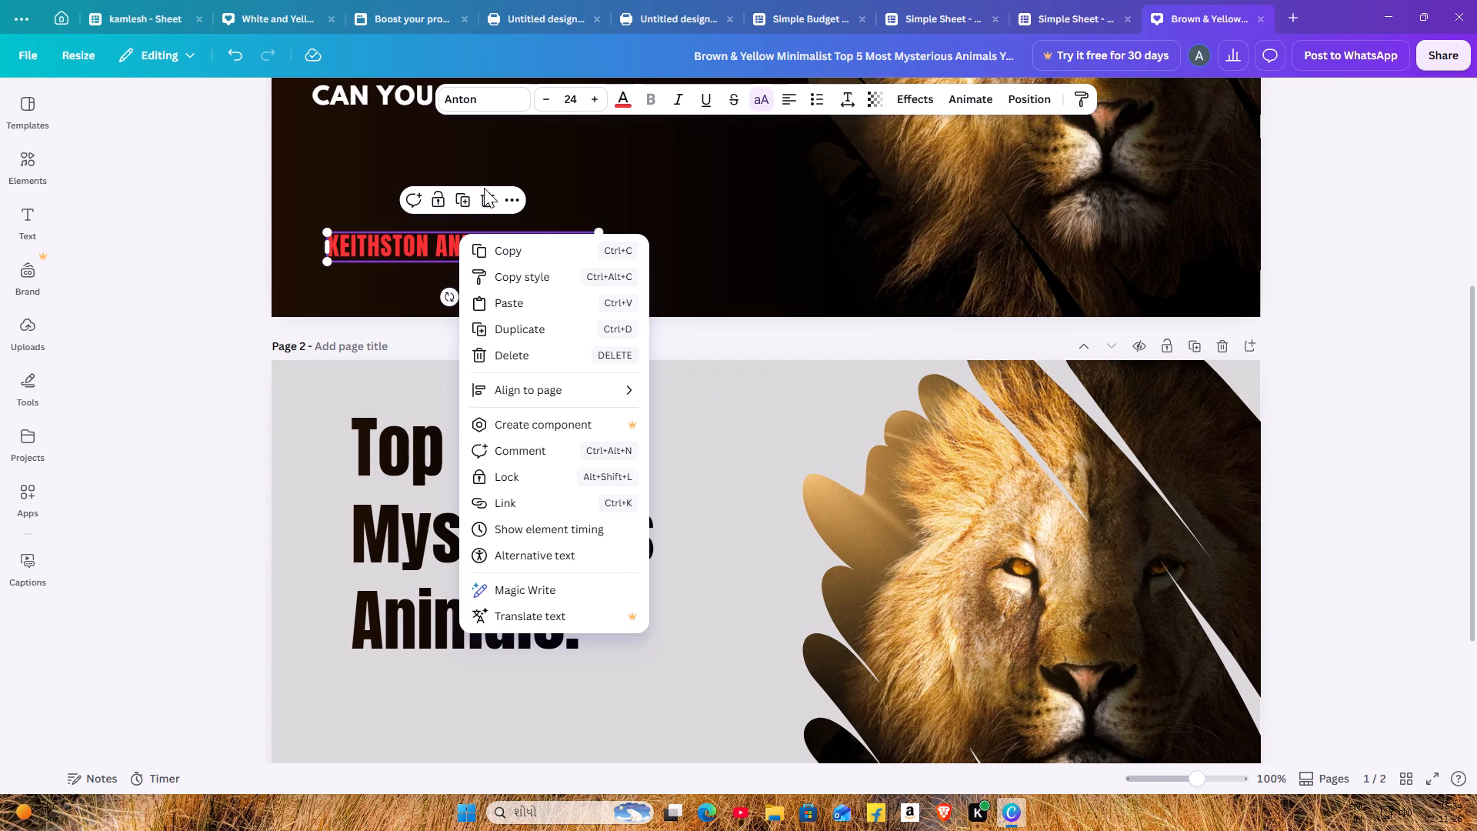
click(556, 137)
Copy the subtitle "CAN YOU GUESS WHAT THEY ARE?" from page 1 and paste it below the title on page 2.
scroll(556, 144, up, 2)
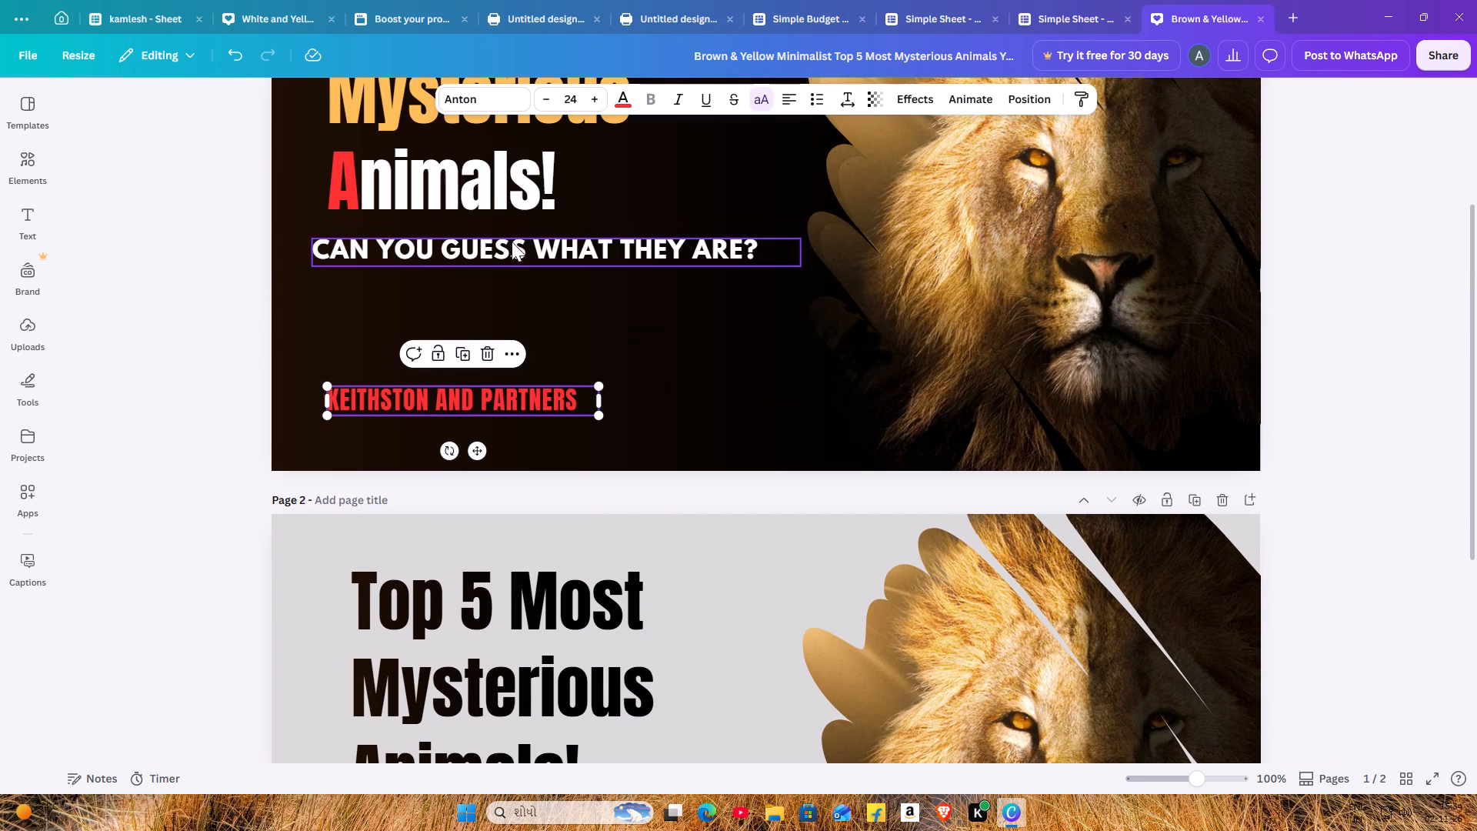
click(512, 246)
right_click(512, 246)
right_click(512, 246)
click(535, 256)
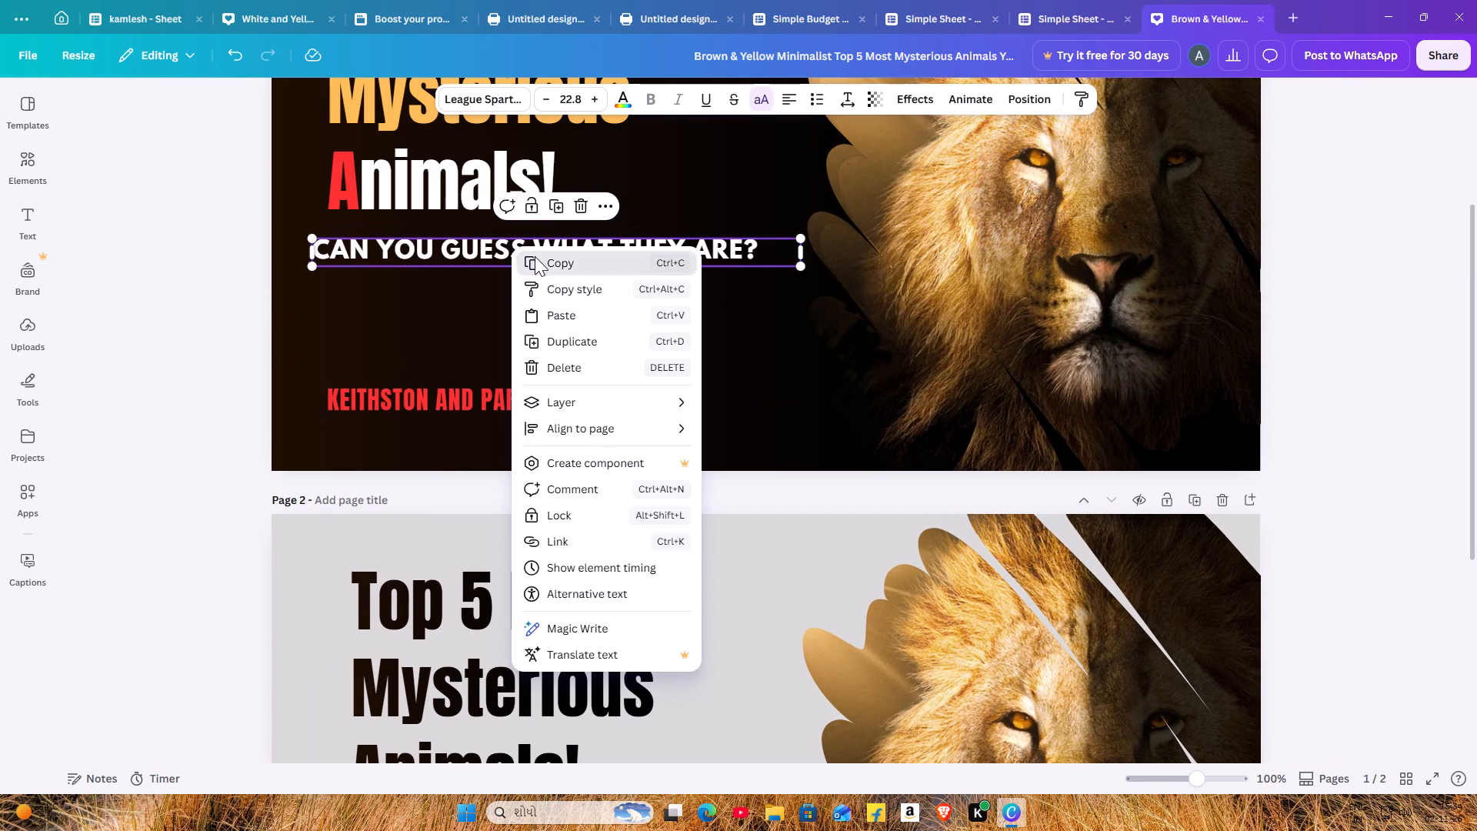
scroll(541, 272, down, 1)
scroll(541, 272, up, 2)
scroll(545, 337, down, 1)
scroll(528, 424, down, 6)
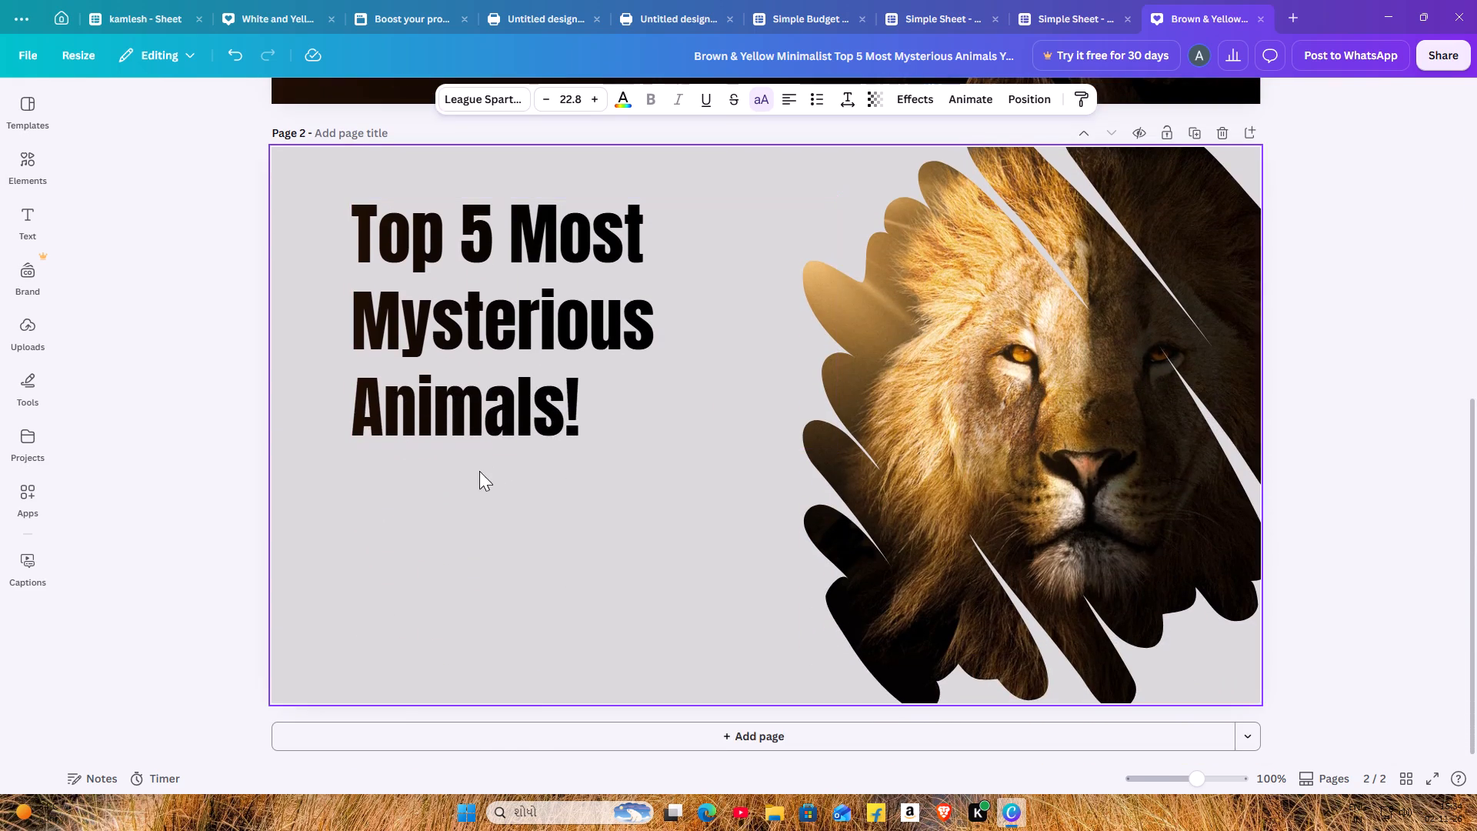
right_click(470, 476)
click(505, 488)
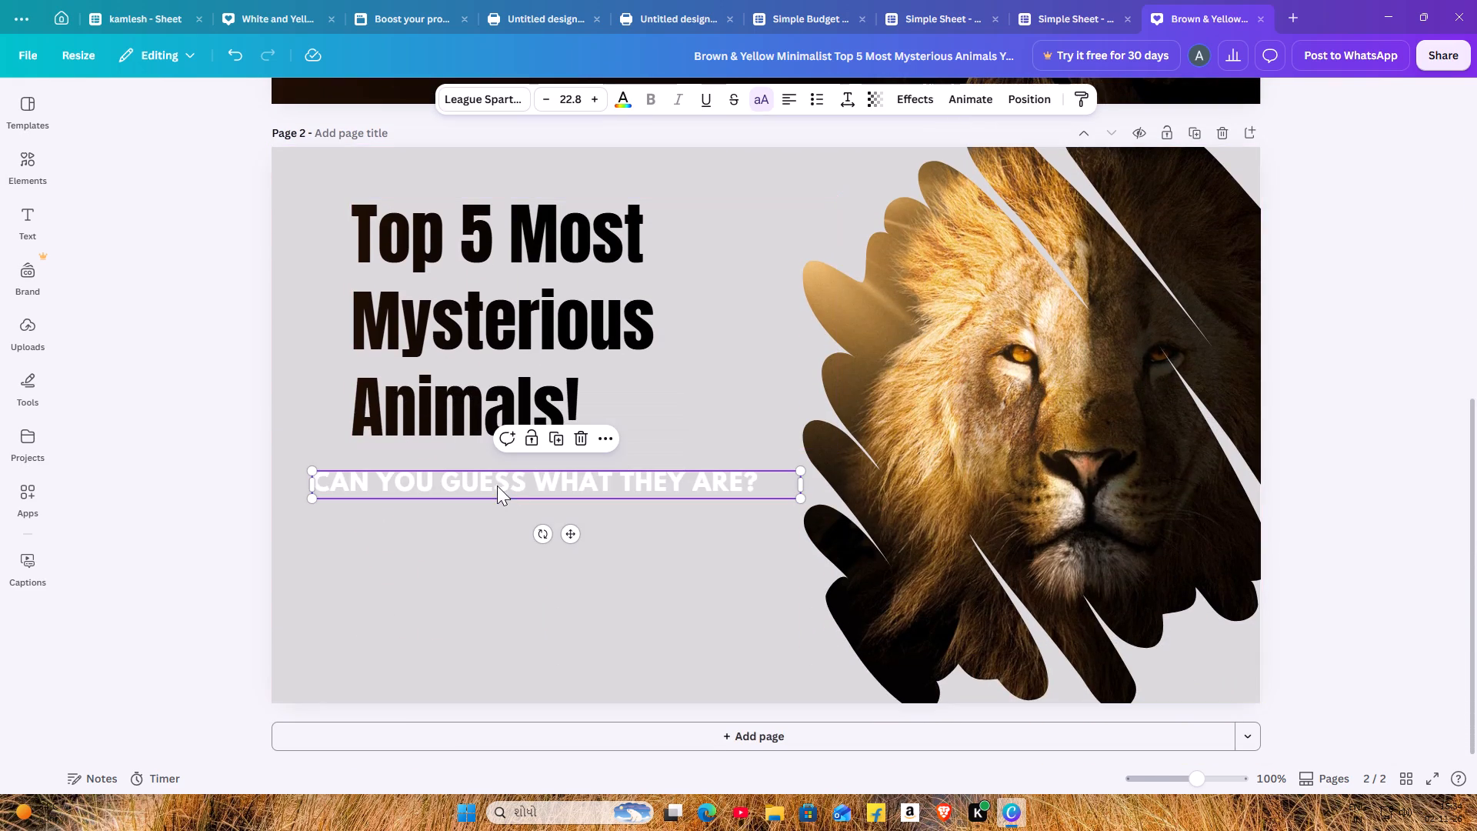
Change the page 2 subtitle's text color to the golden brown from the photo colors.
click(312, 415)
click(379, 496)
click(612, 100)
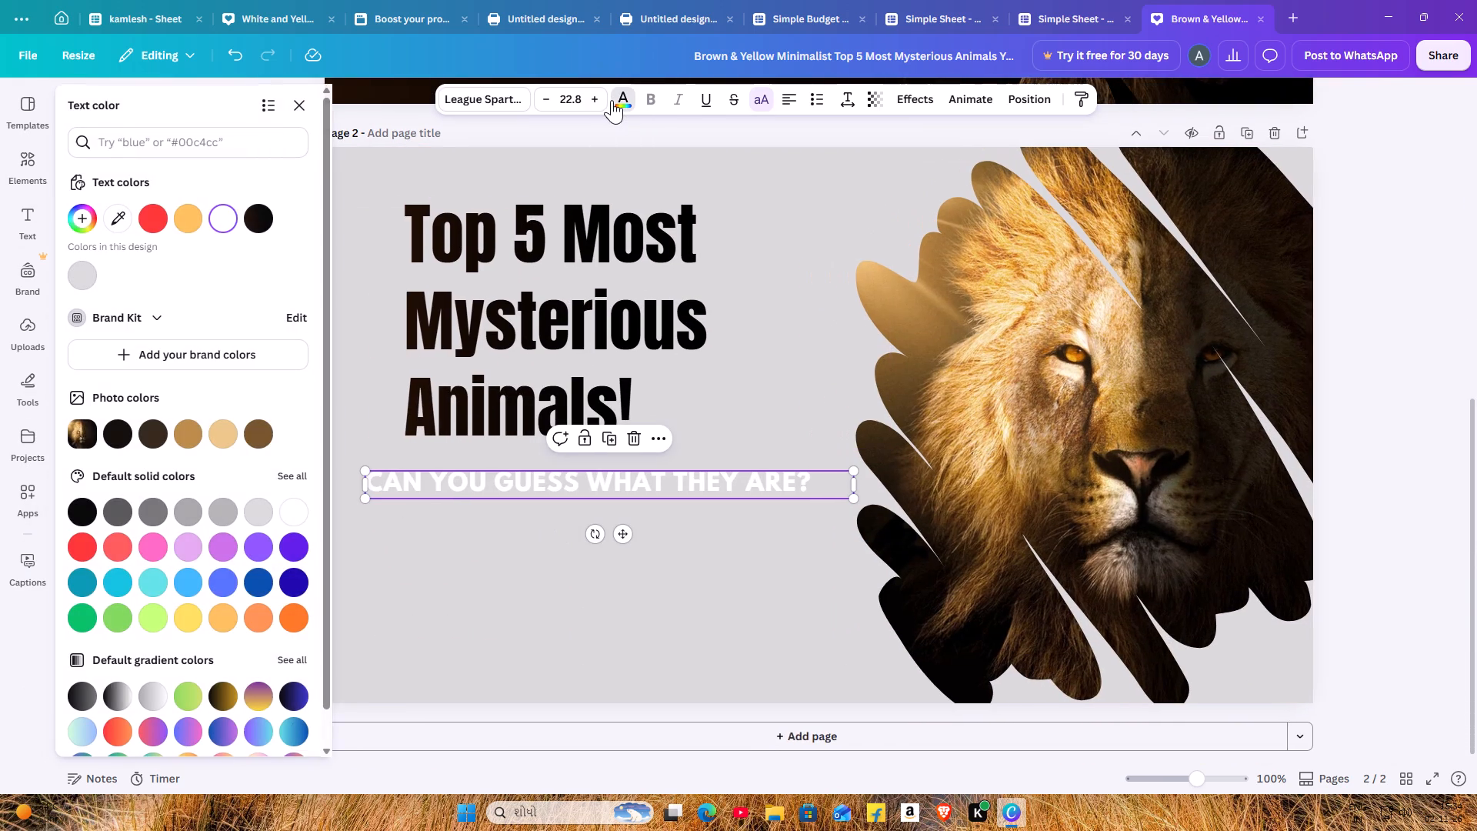
click(192, 437)
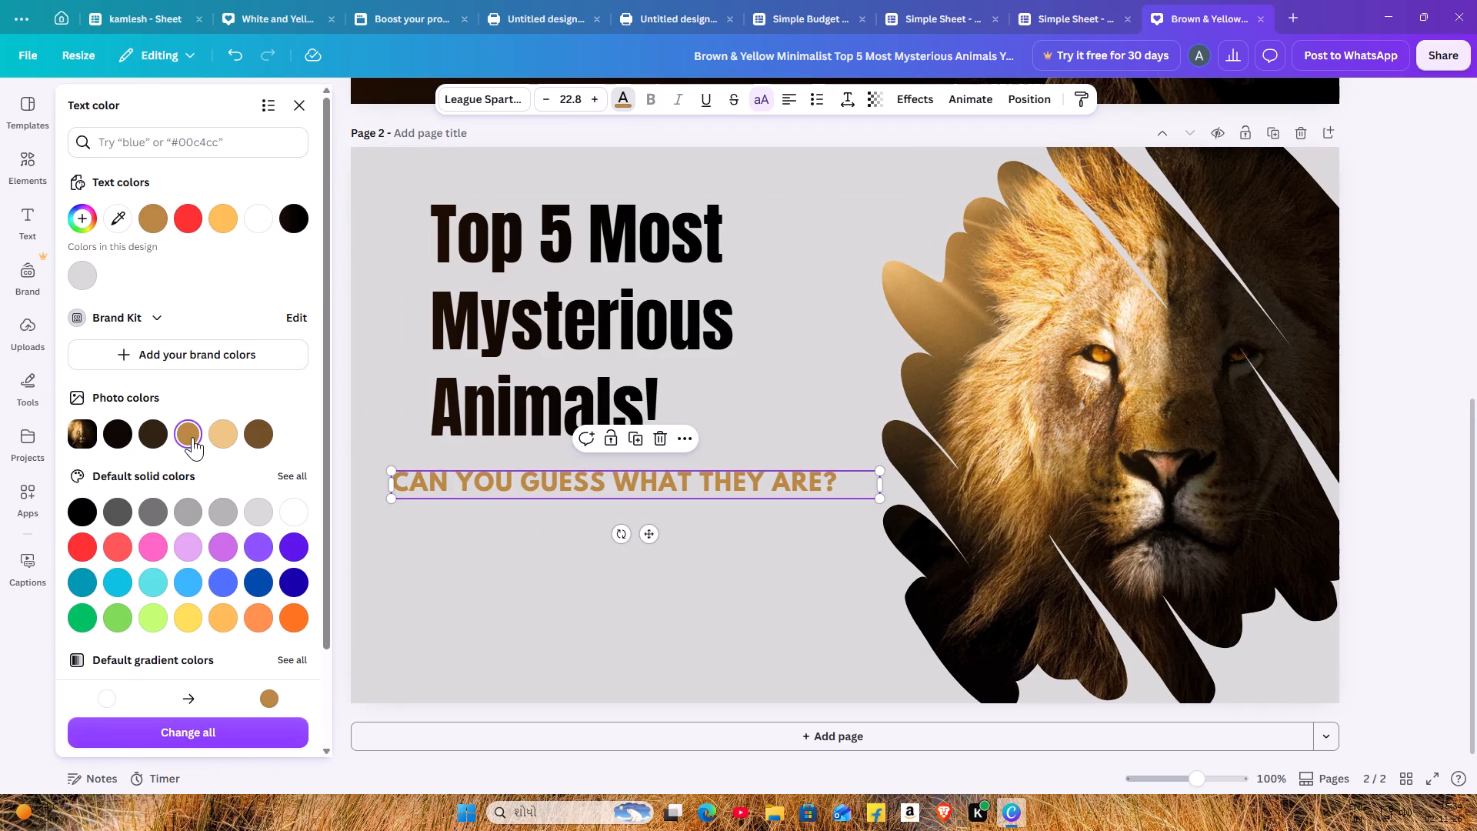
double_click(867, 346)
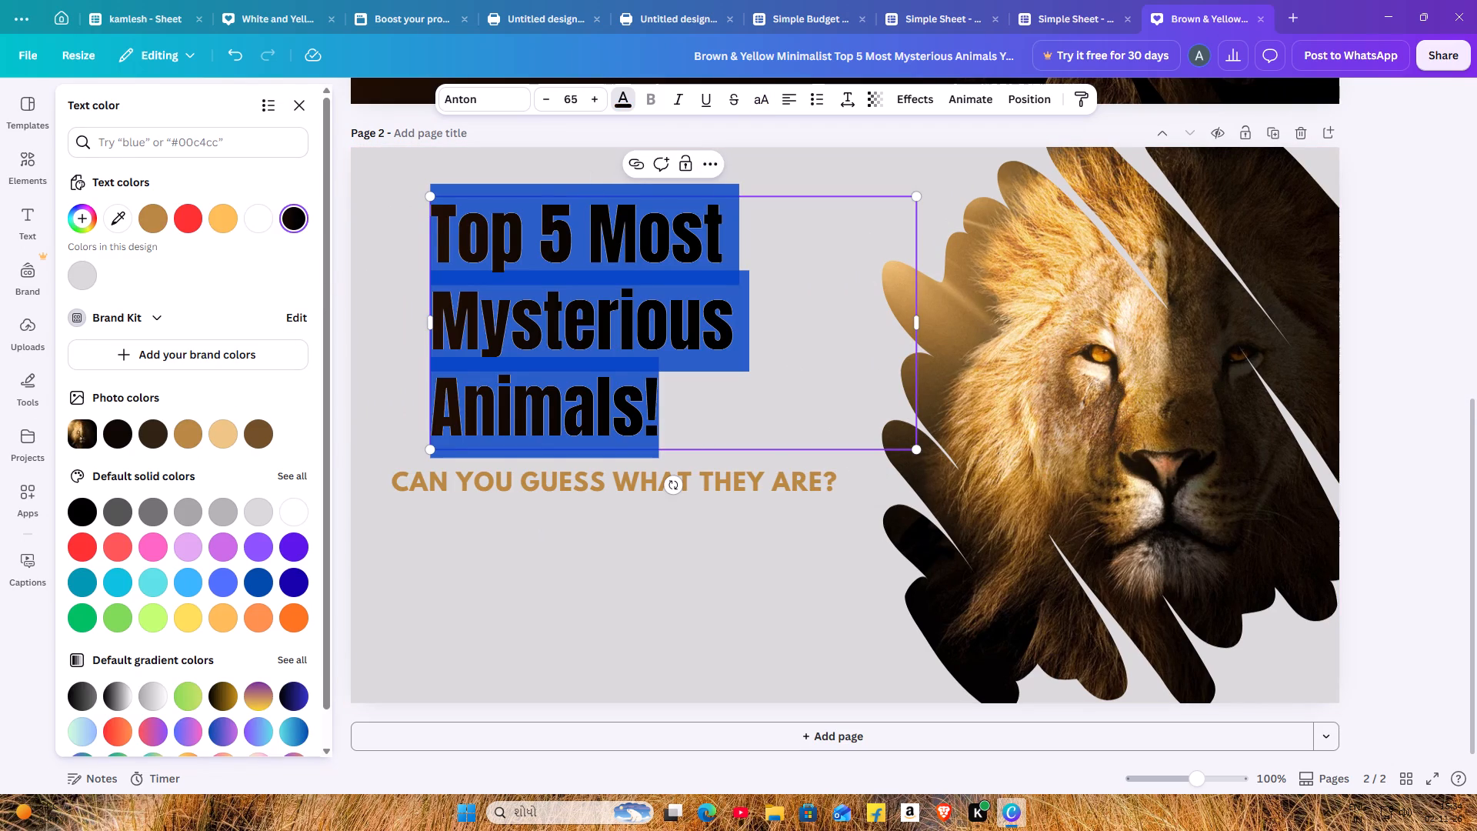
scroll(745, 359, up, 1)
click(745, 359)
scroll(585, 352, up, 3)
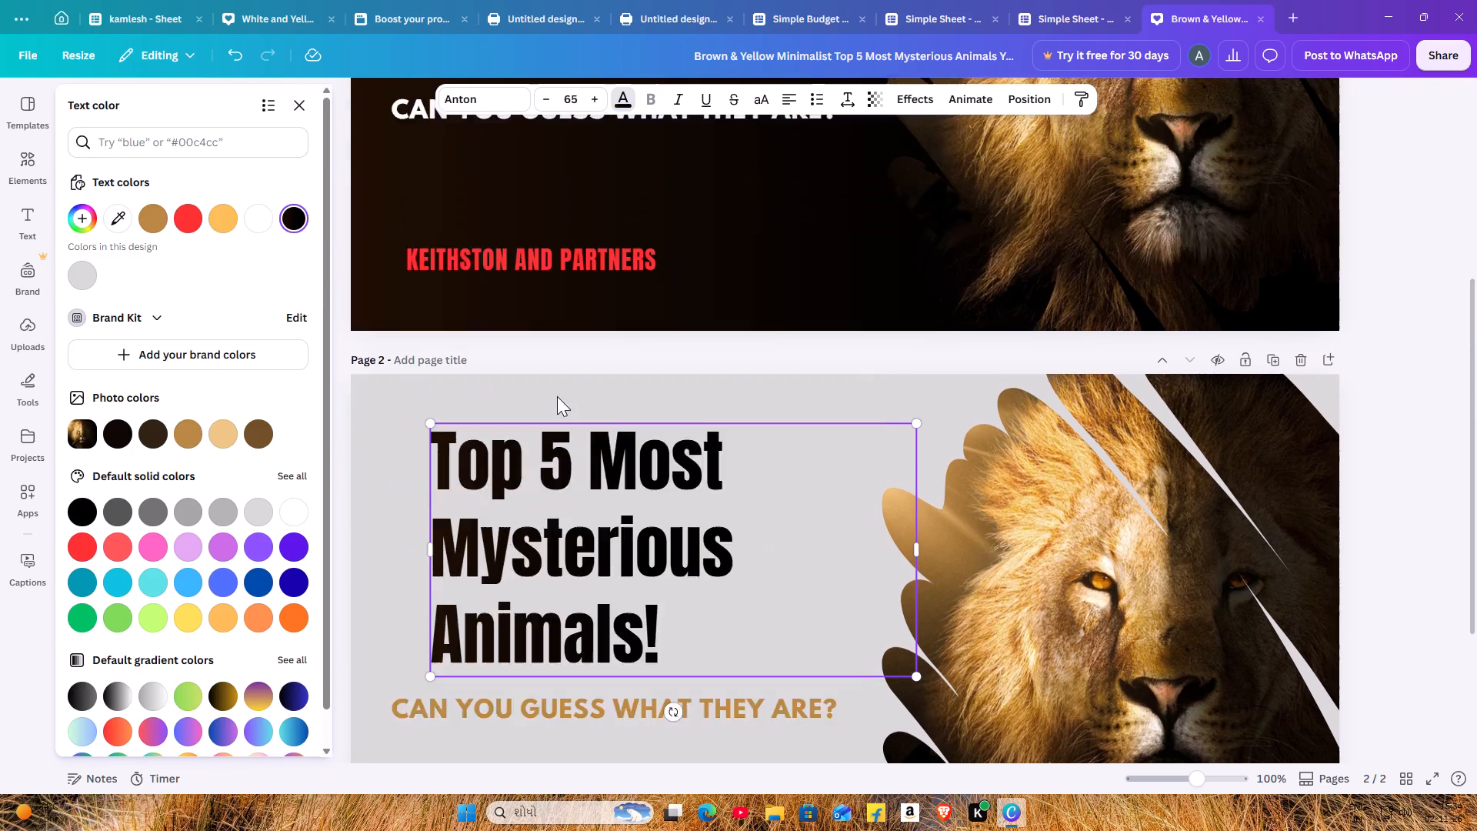
Copy the red "KEITHSTON AND PARTNERS" text from page 1 and paste it below the subtitle on page 2.
scroll(557, 396, up, 3)
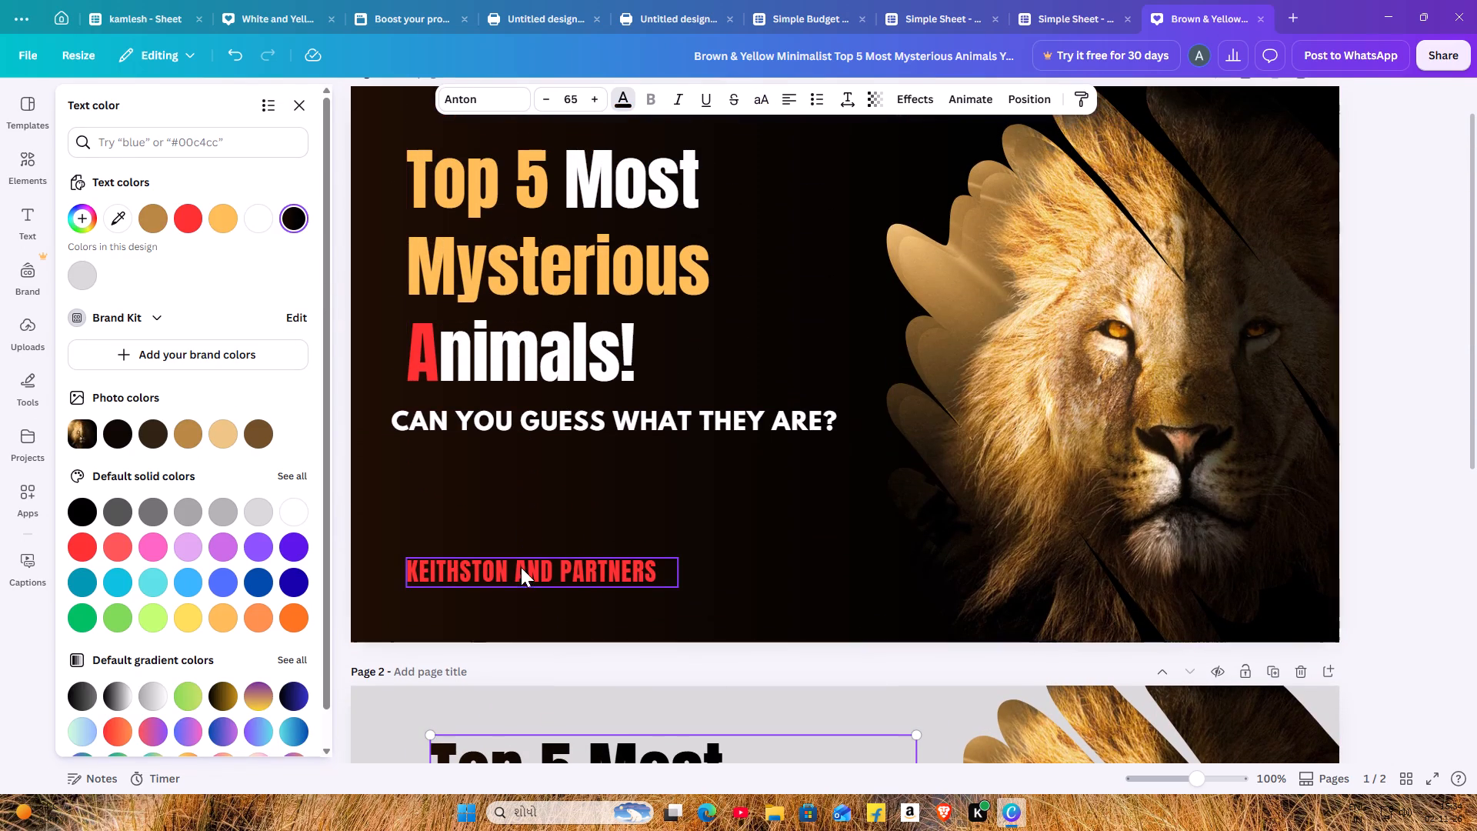
click(519, 575)
right_click(519, 575)
click(568, 405)
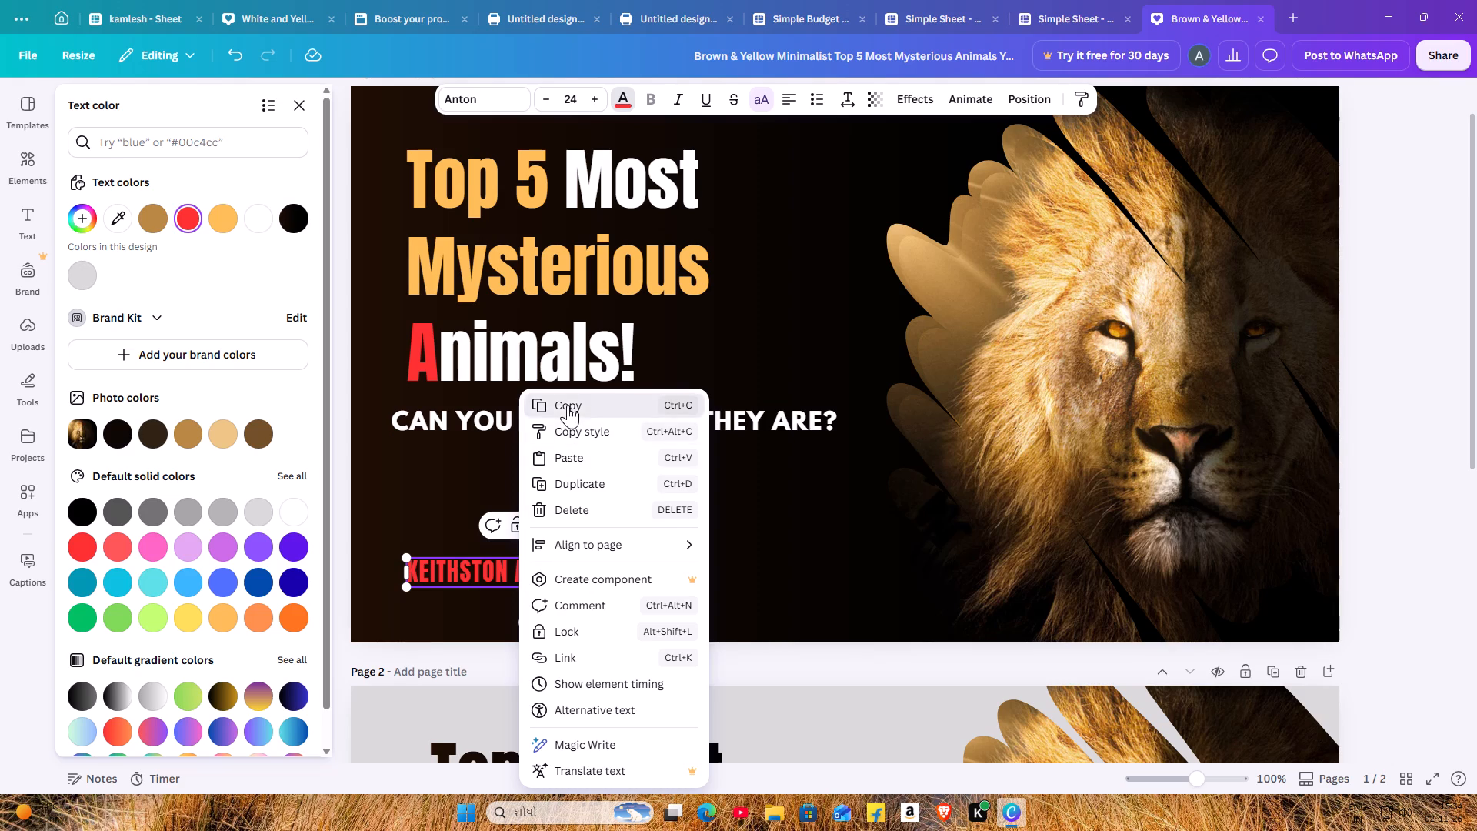
scroll(563, 411, down, 6)
right_click(542, 594)
right_click(542, 594)
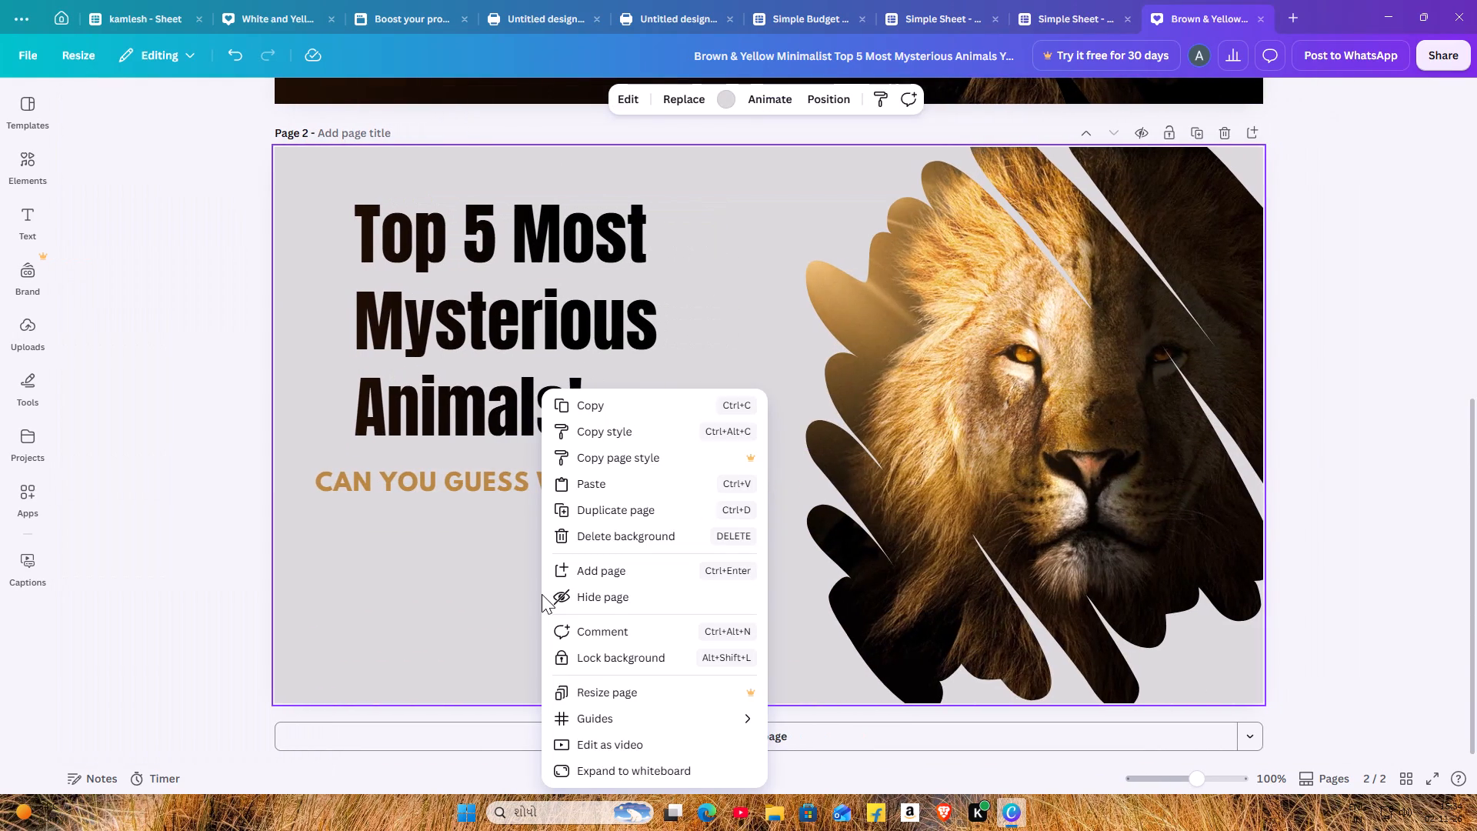
click(586, 481)
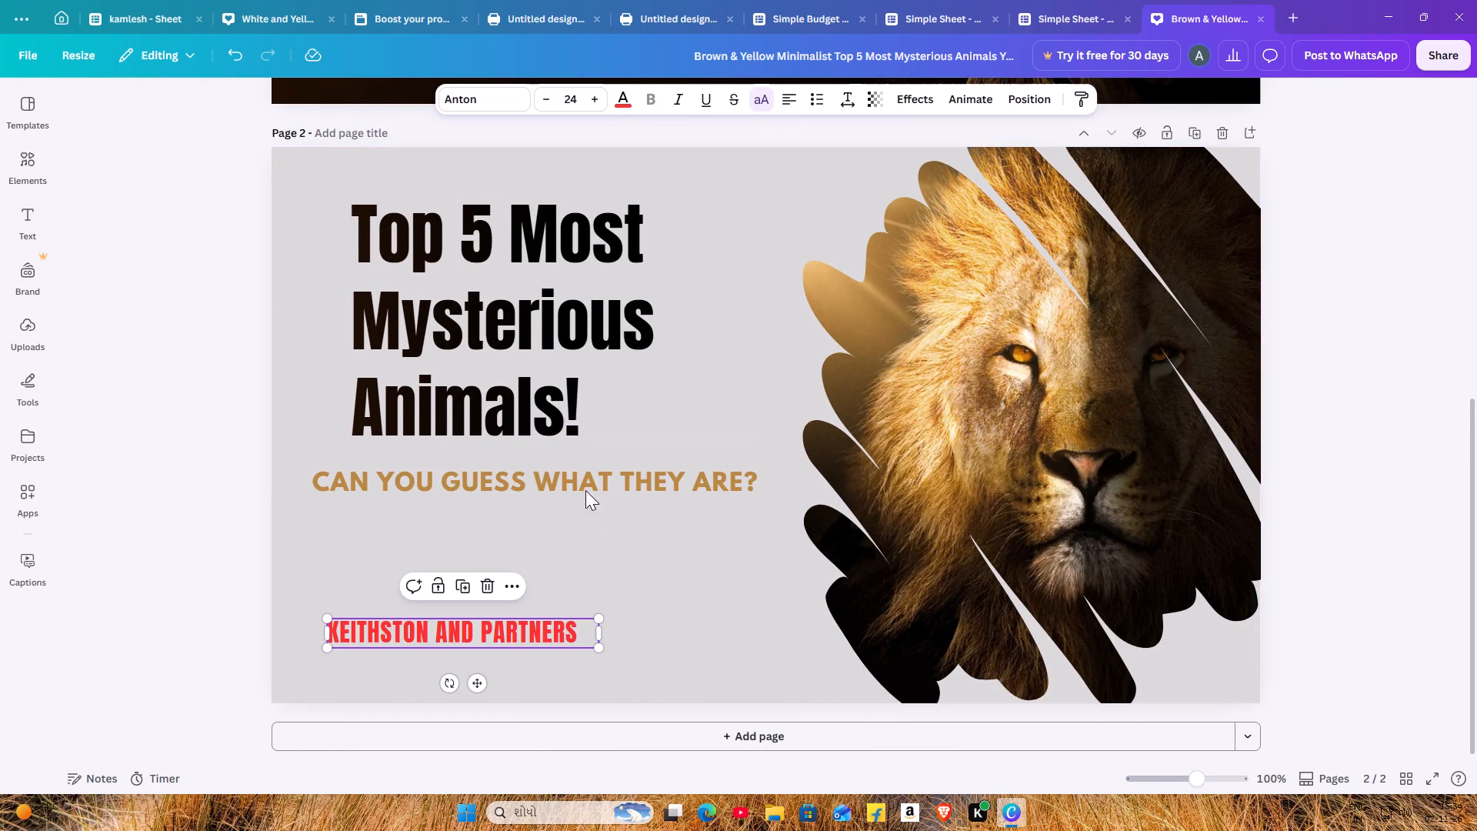
Move the lion image to the left half of page 2, partly past the page's left edge.
drag(945, 489, 532, 497)
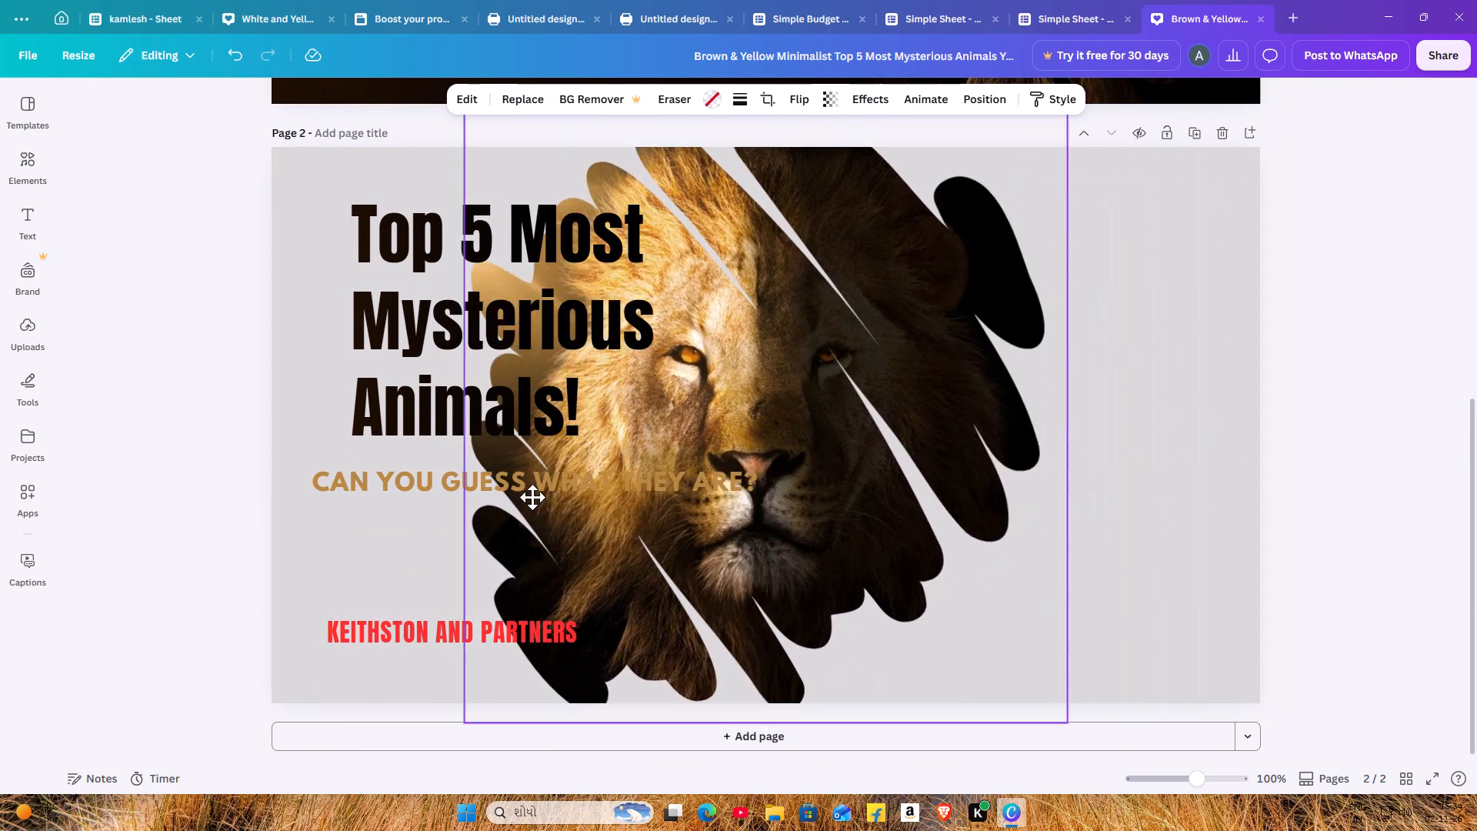
drag(532, 497, 352, 505)
click(352, 505)
Move the title, subtitle and "KEITHSTON AND PARTNERS" text to the right half of page 2, stacked beside the lion.
drag(440, 394, 964, 359)
drag(548, 490, 991, 508)
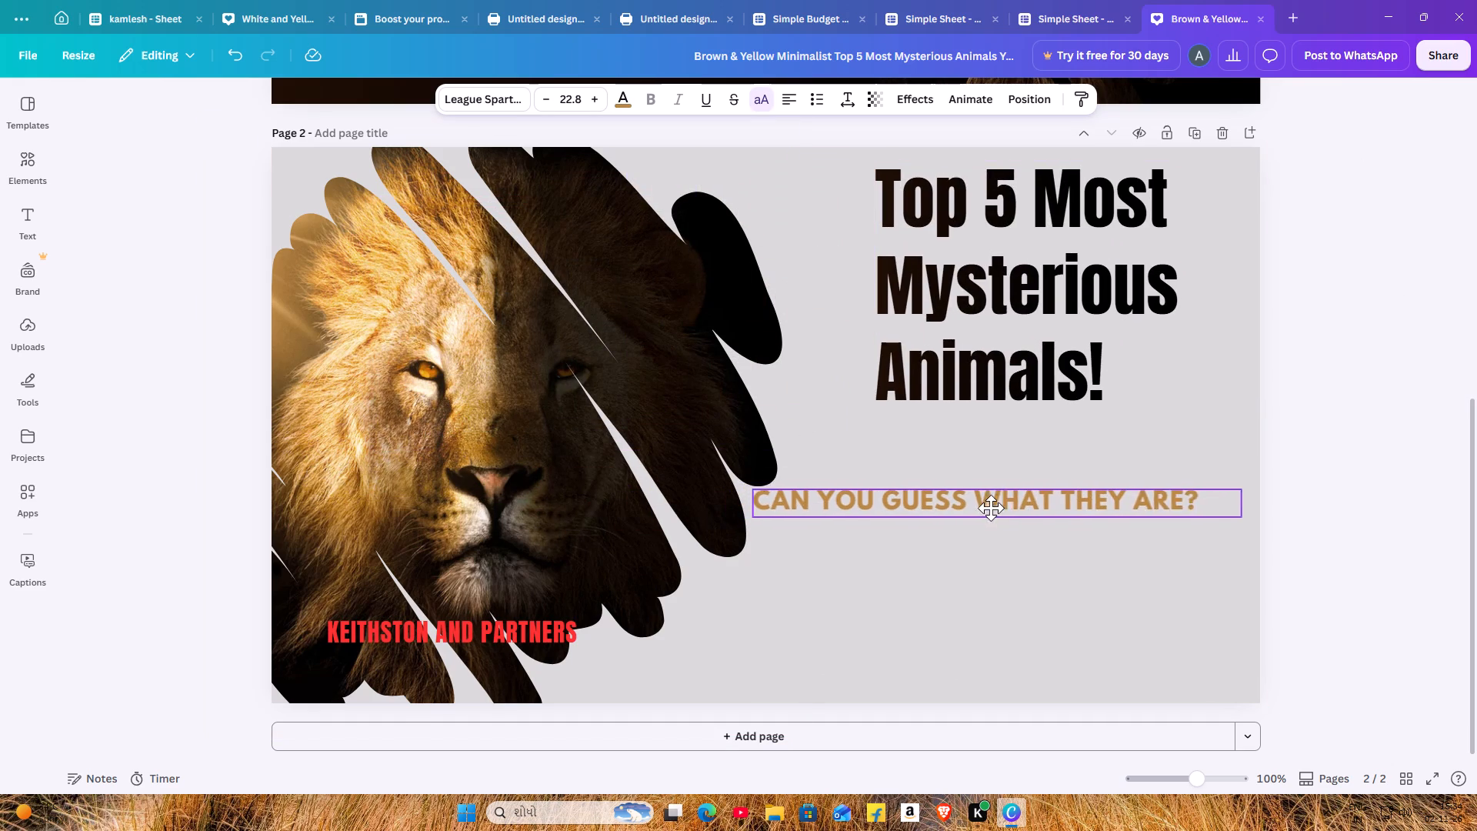
drag(991, 508, 1029, 474)
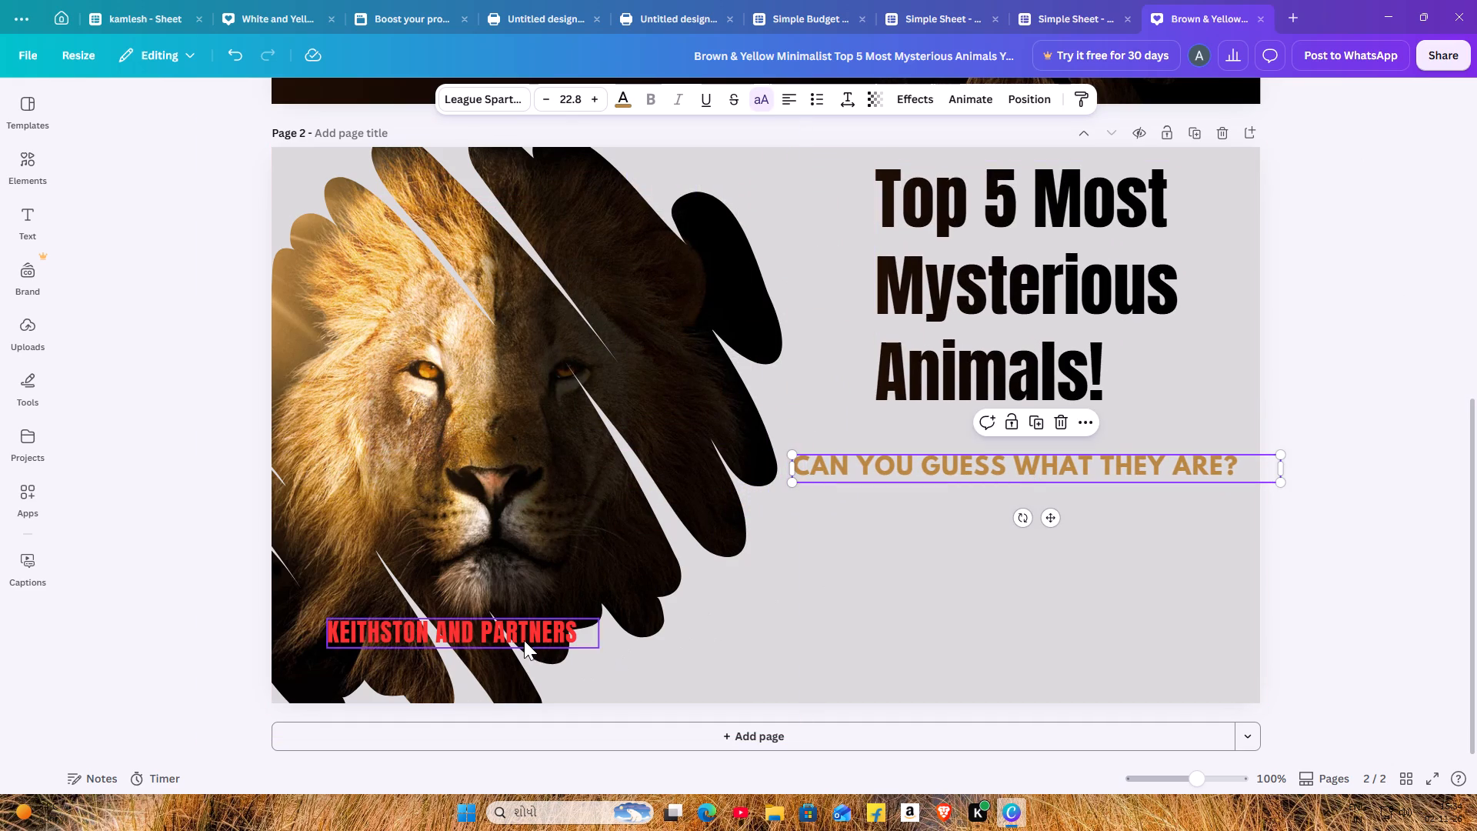
drag(521, 636, 1095, 573)
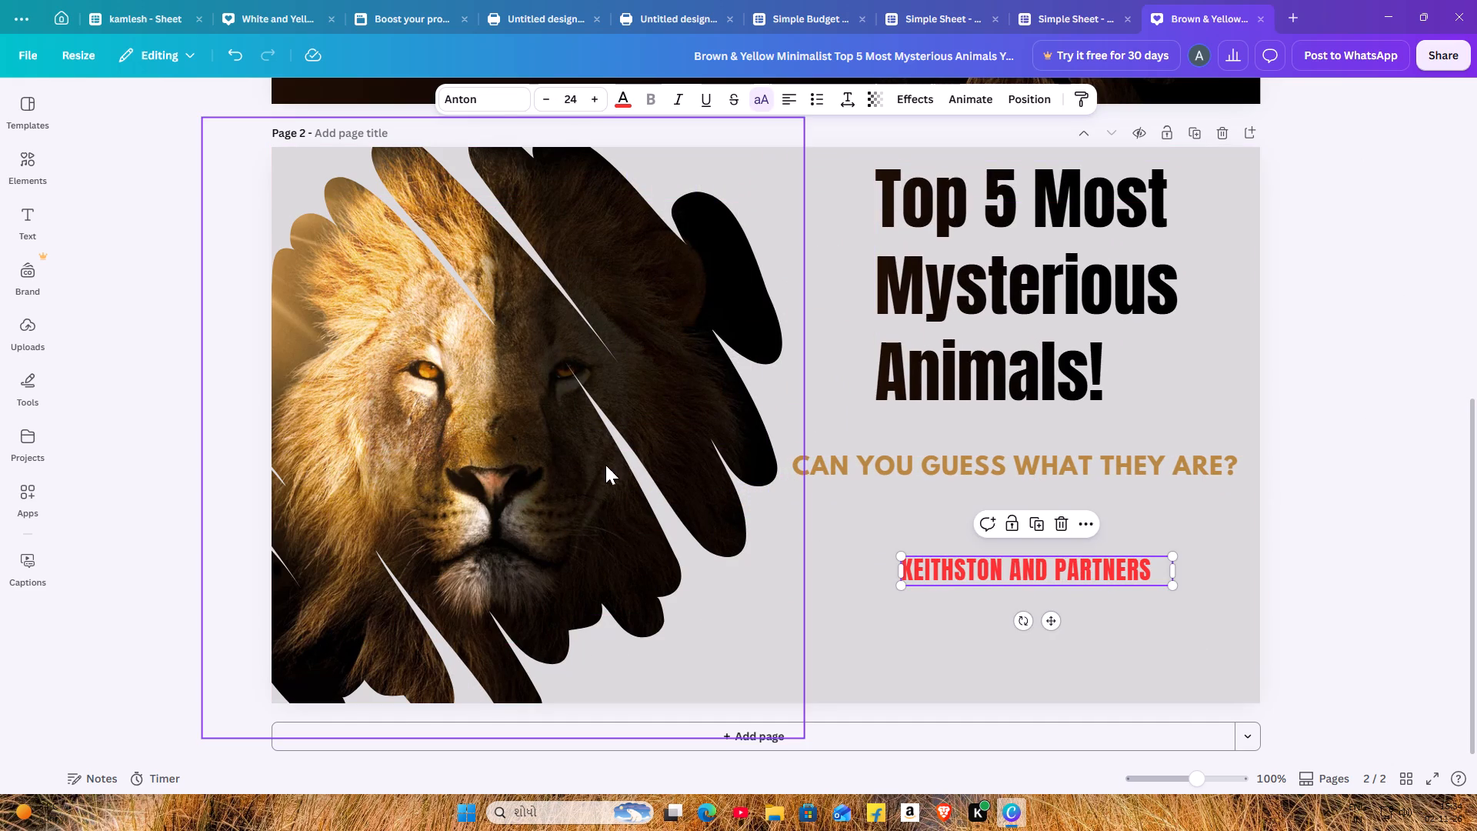
Nudge the lion image on page 2 slightly to the right and a little higher.
drag(489, 467, 462, 455)
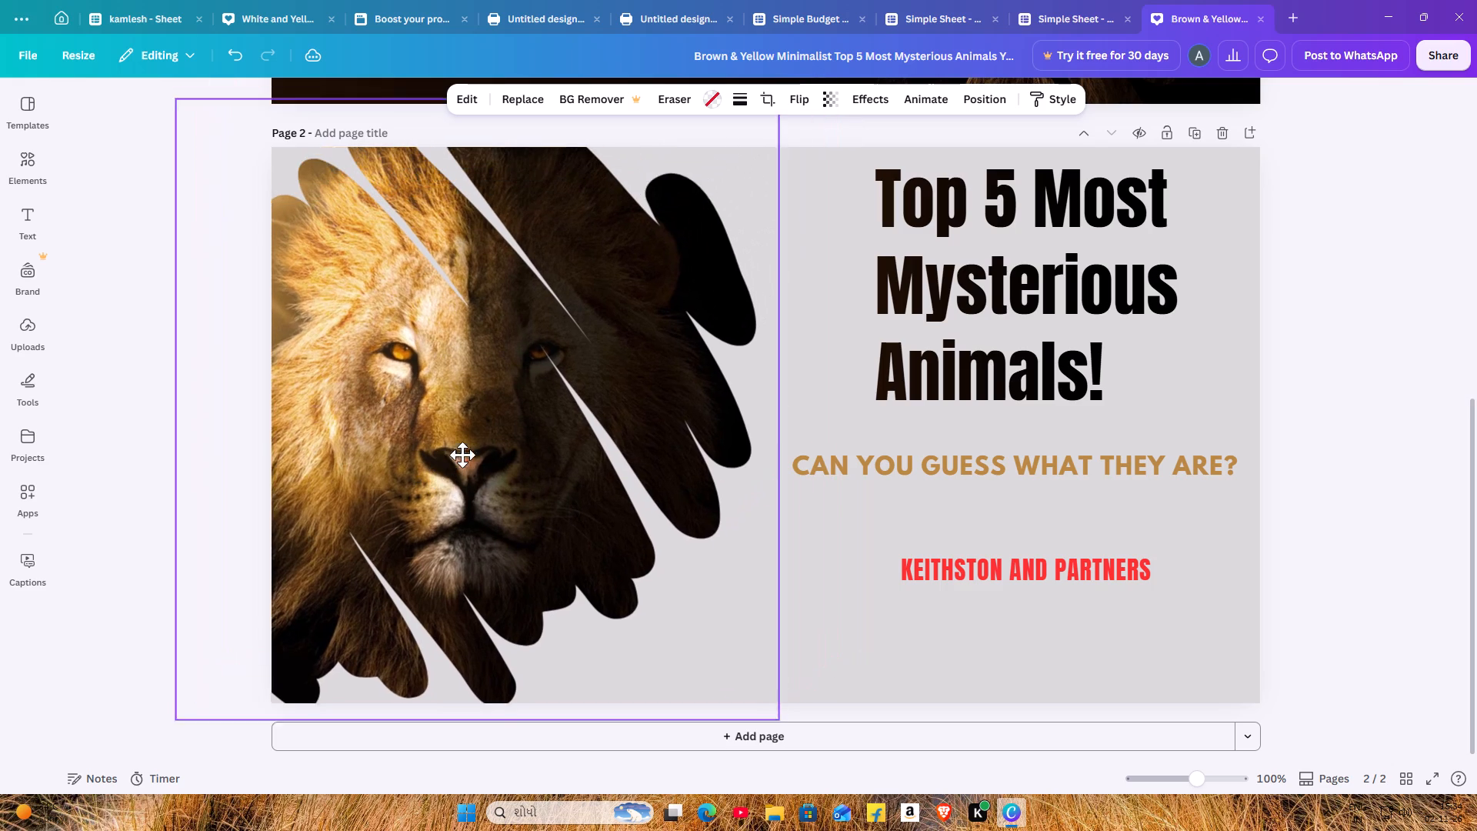
drag(462, 455, 488, 455)
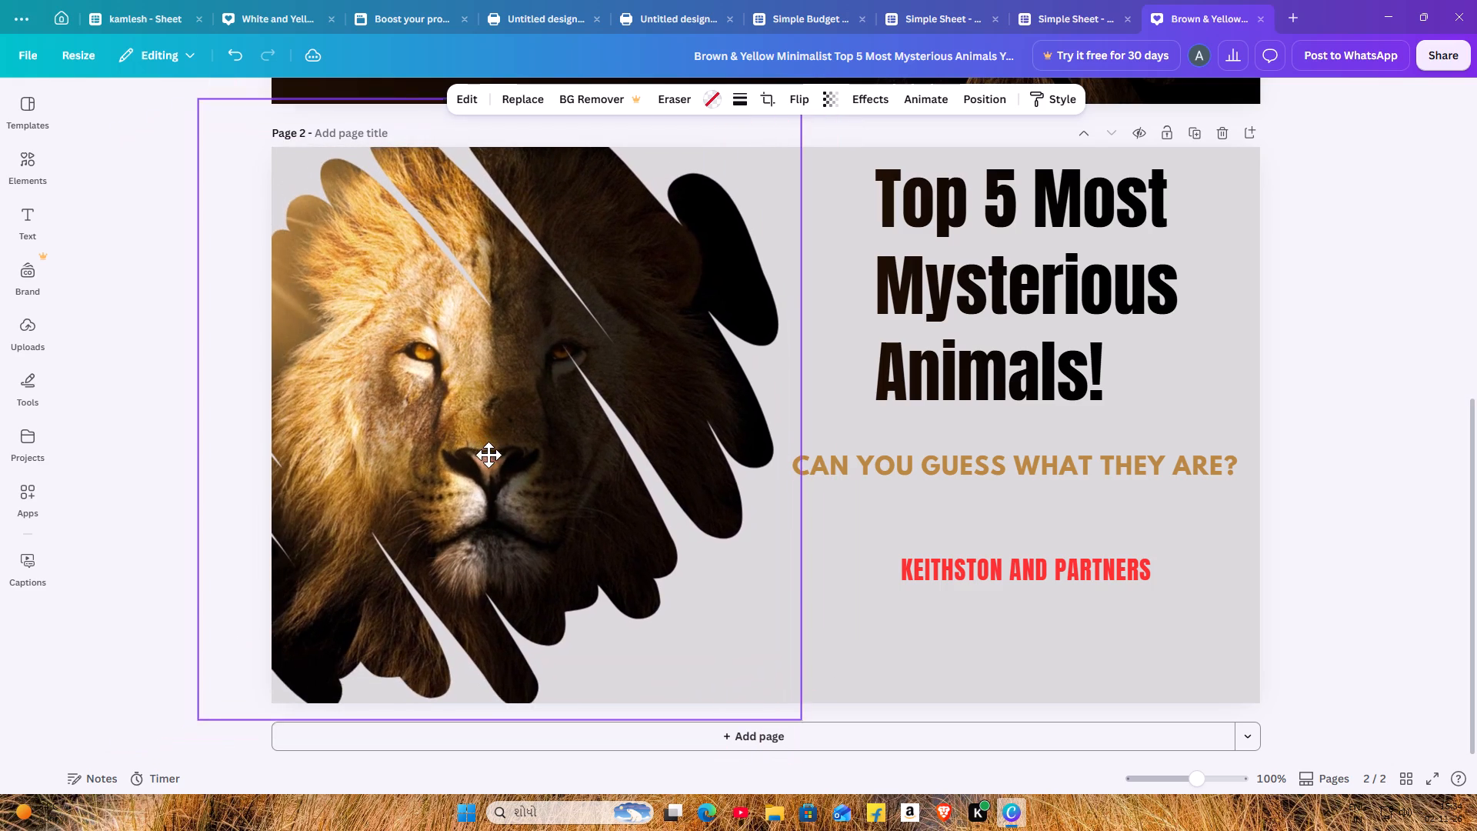
drag(488, 455, 512, 440)
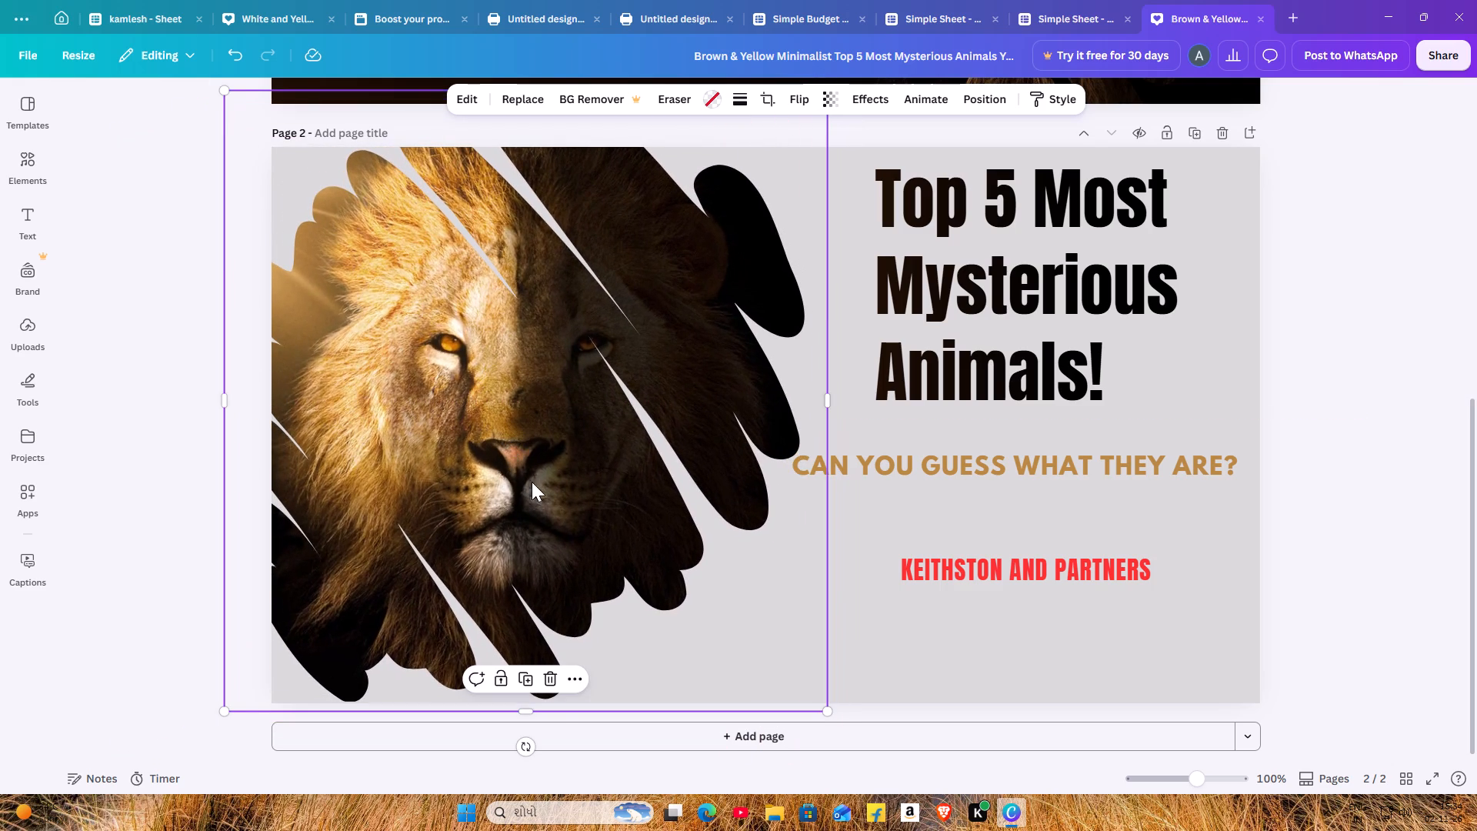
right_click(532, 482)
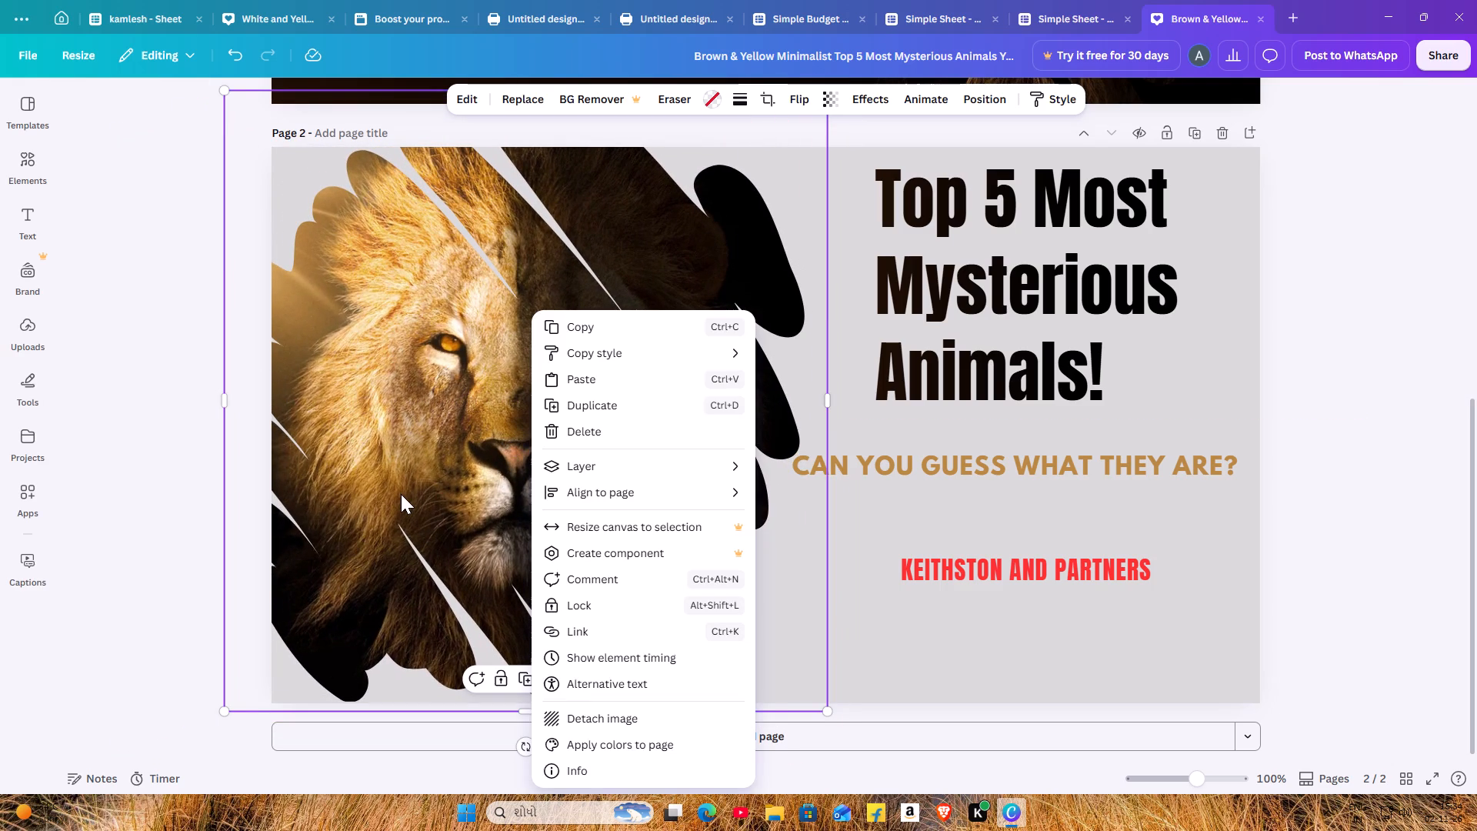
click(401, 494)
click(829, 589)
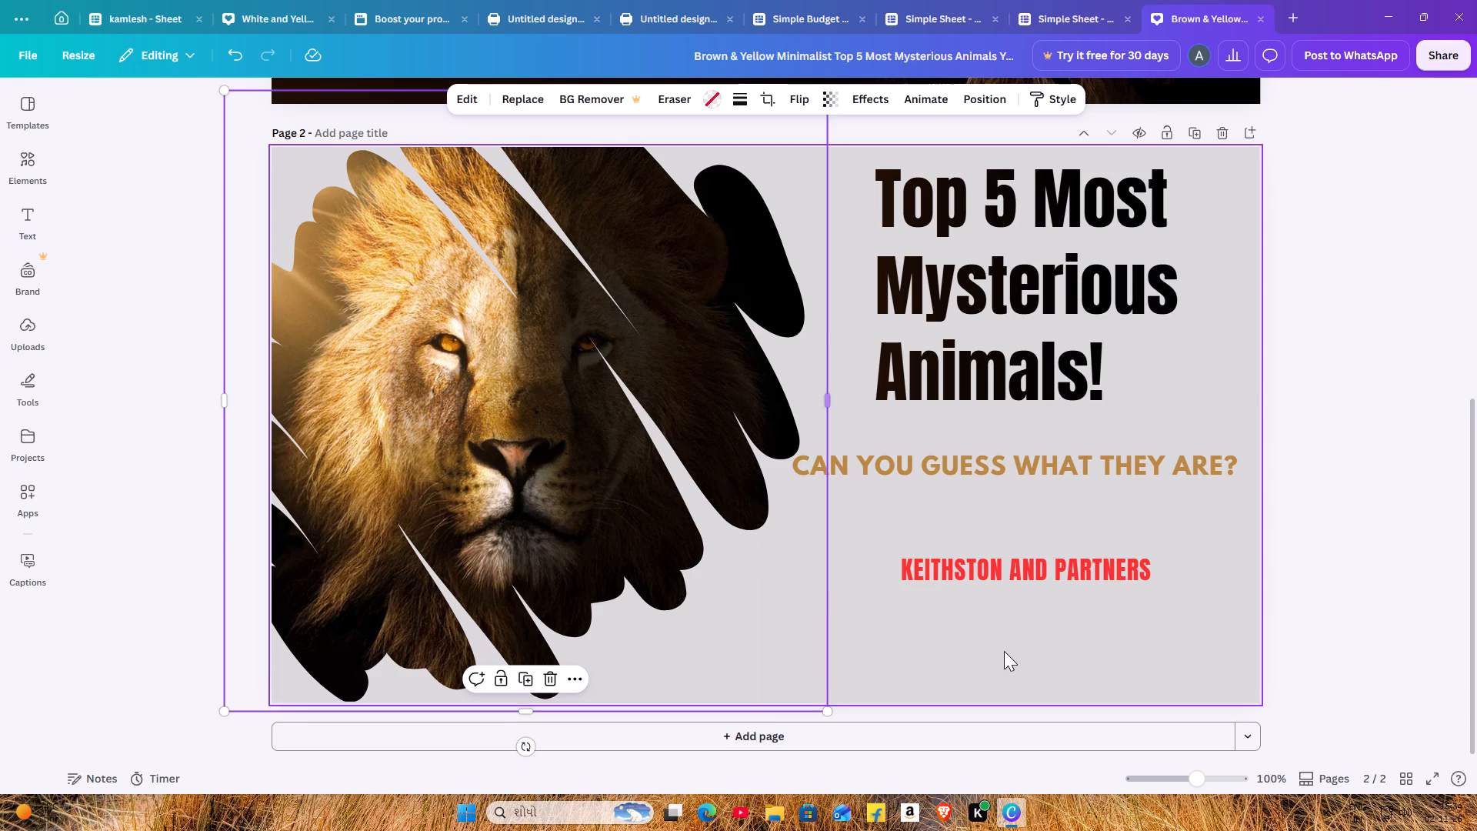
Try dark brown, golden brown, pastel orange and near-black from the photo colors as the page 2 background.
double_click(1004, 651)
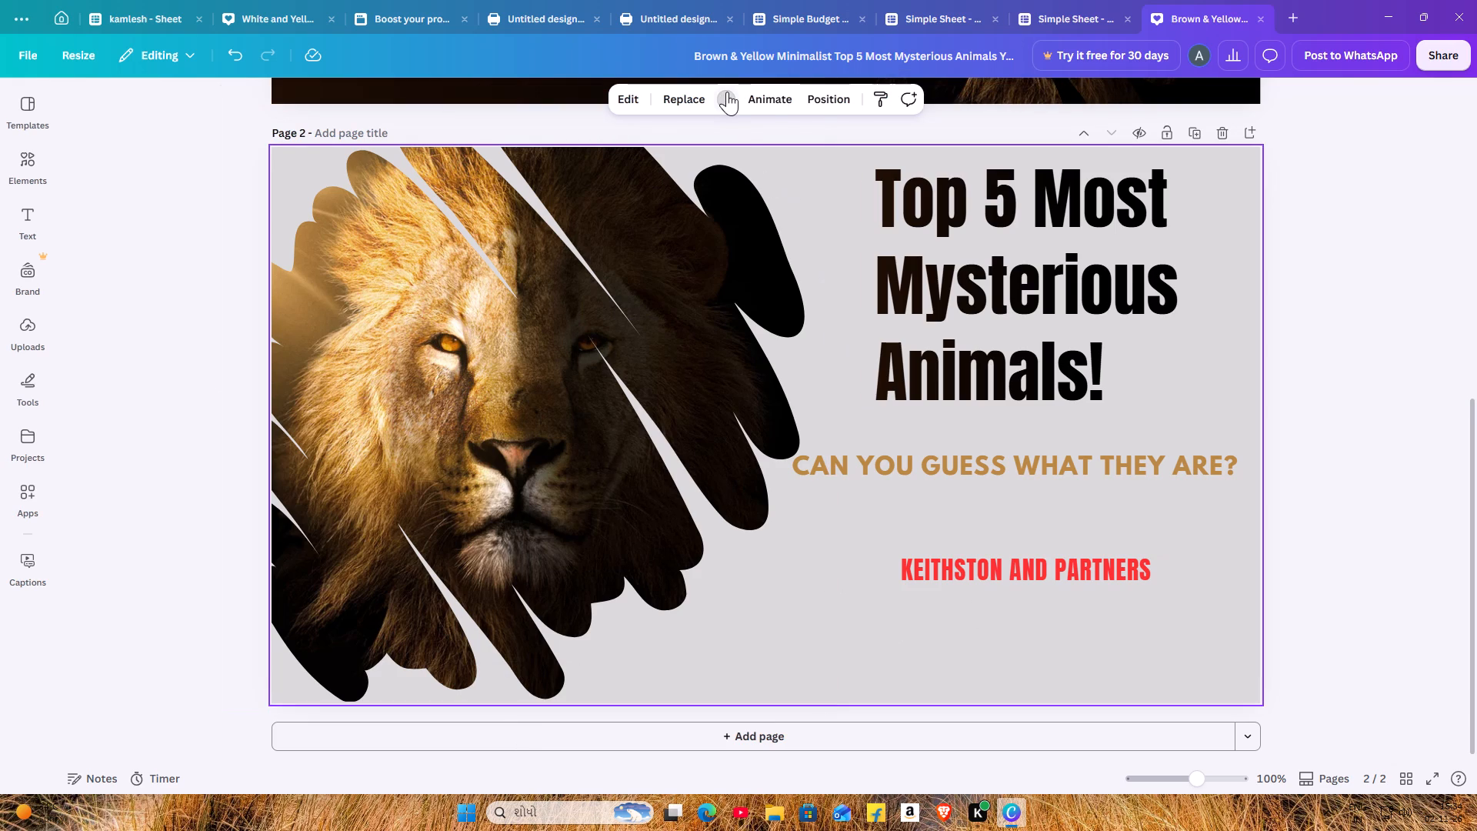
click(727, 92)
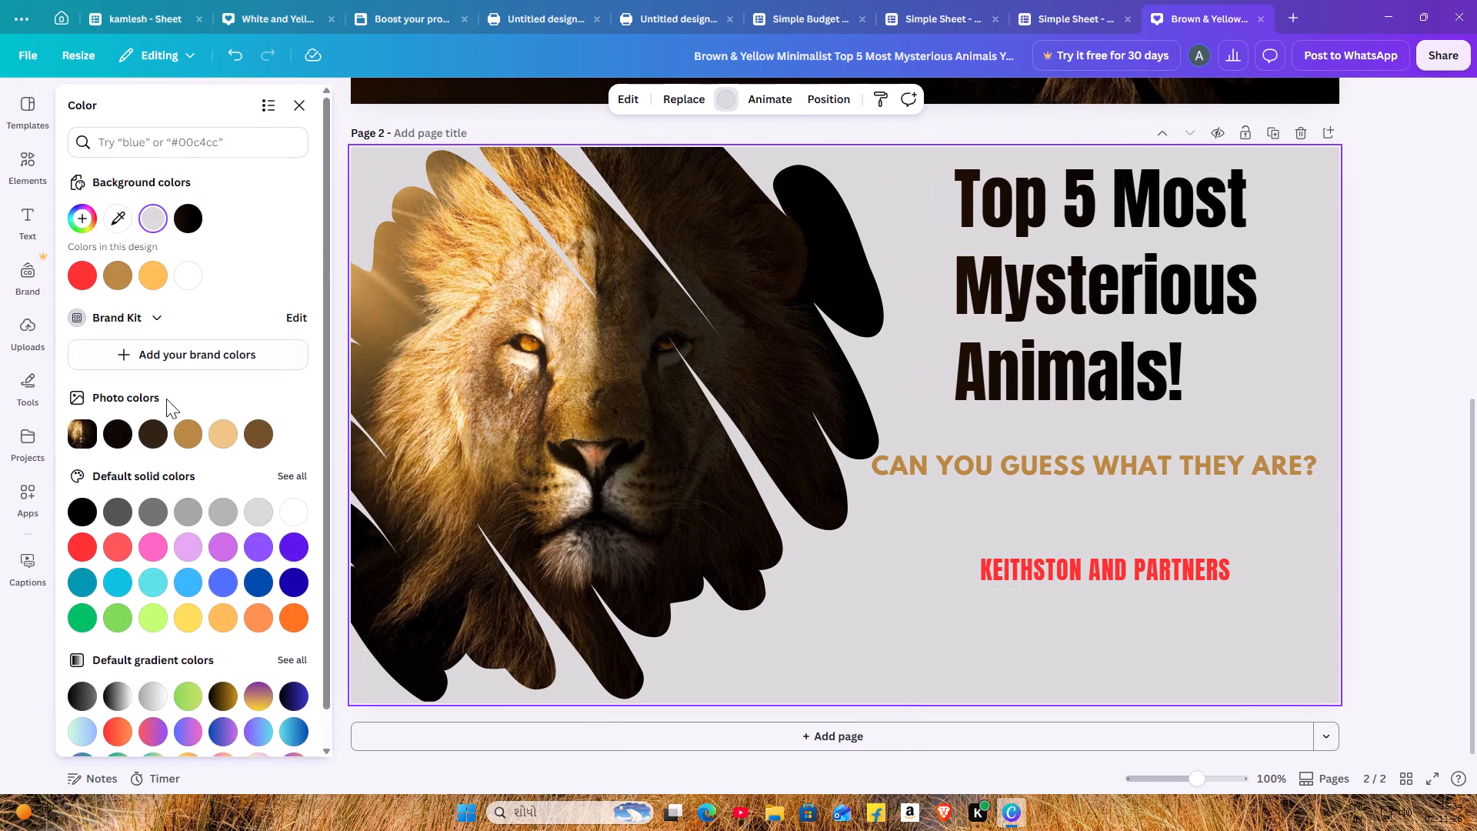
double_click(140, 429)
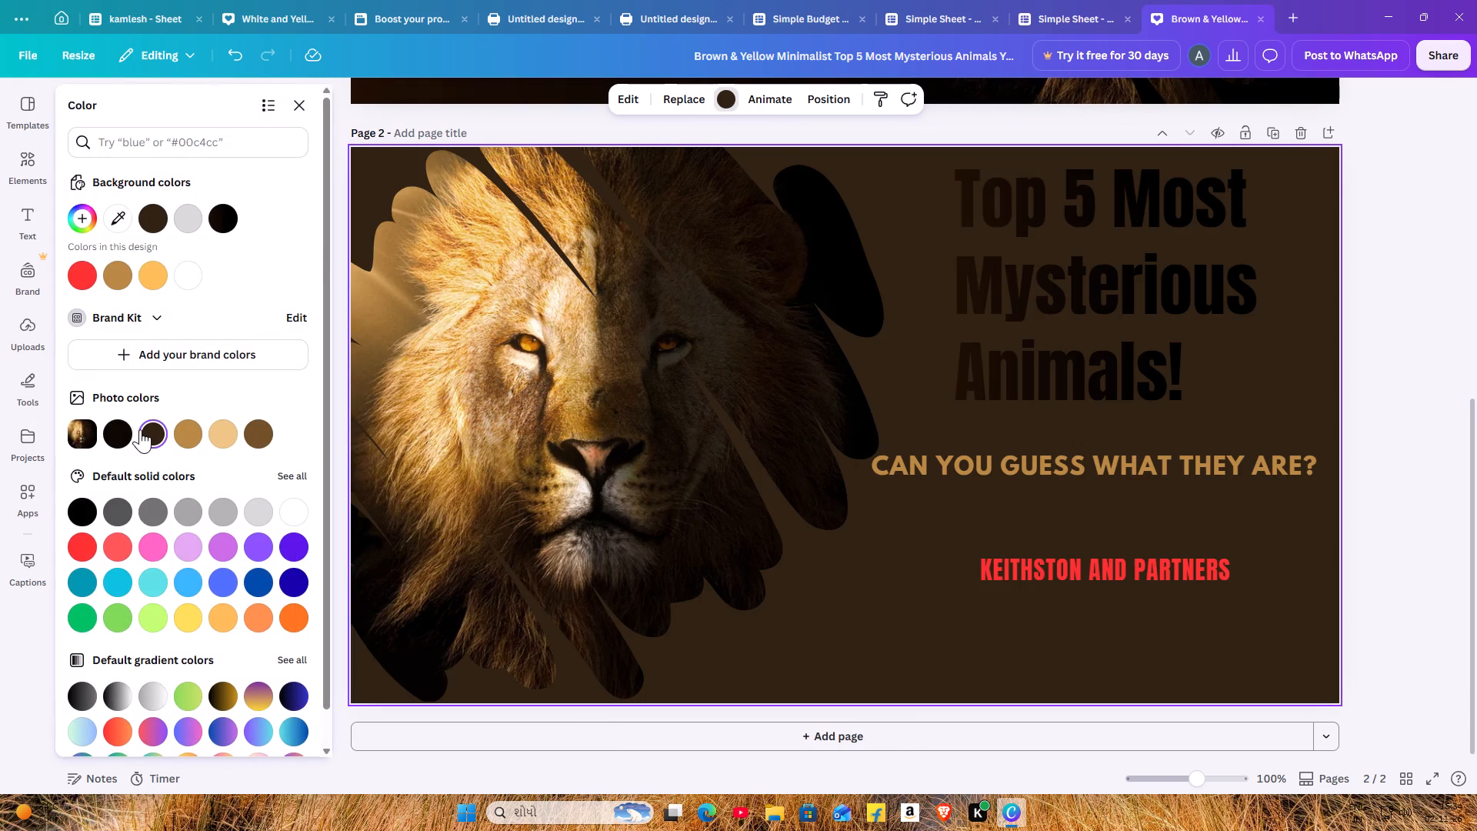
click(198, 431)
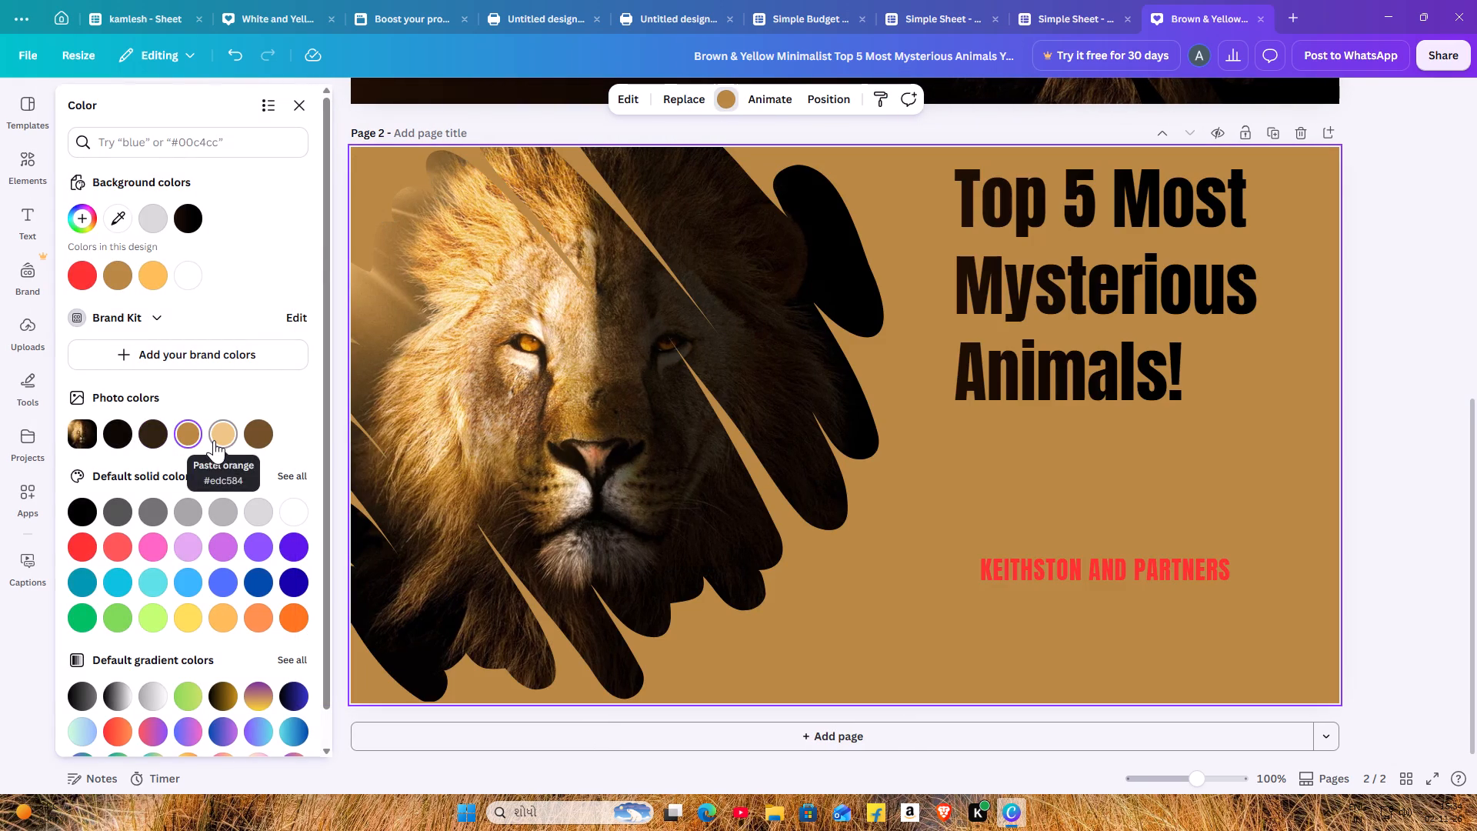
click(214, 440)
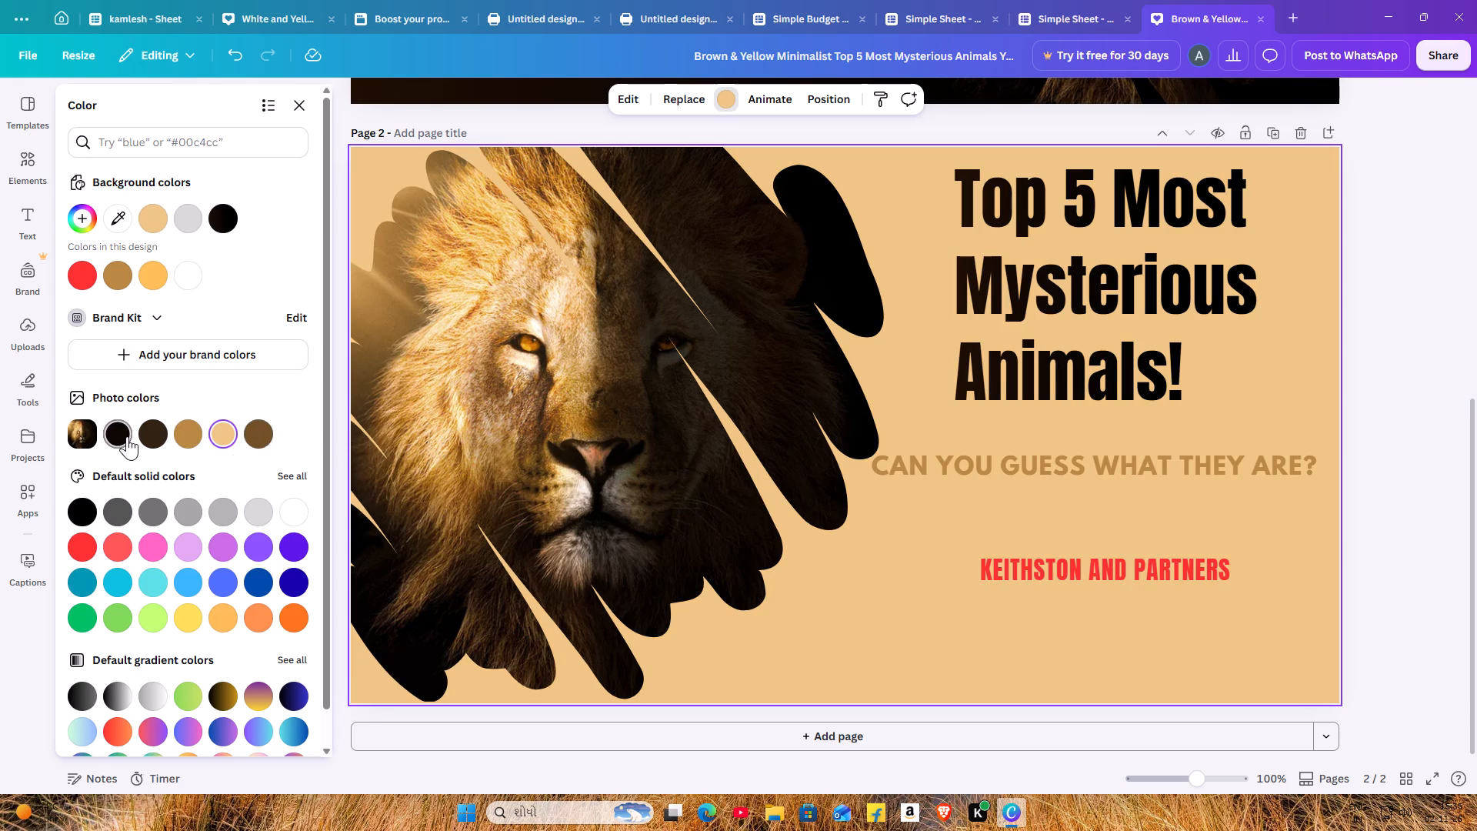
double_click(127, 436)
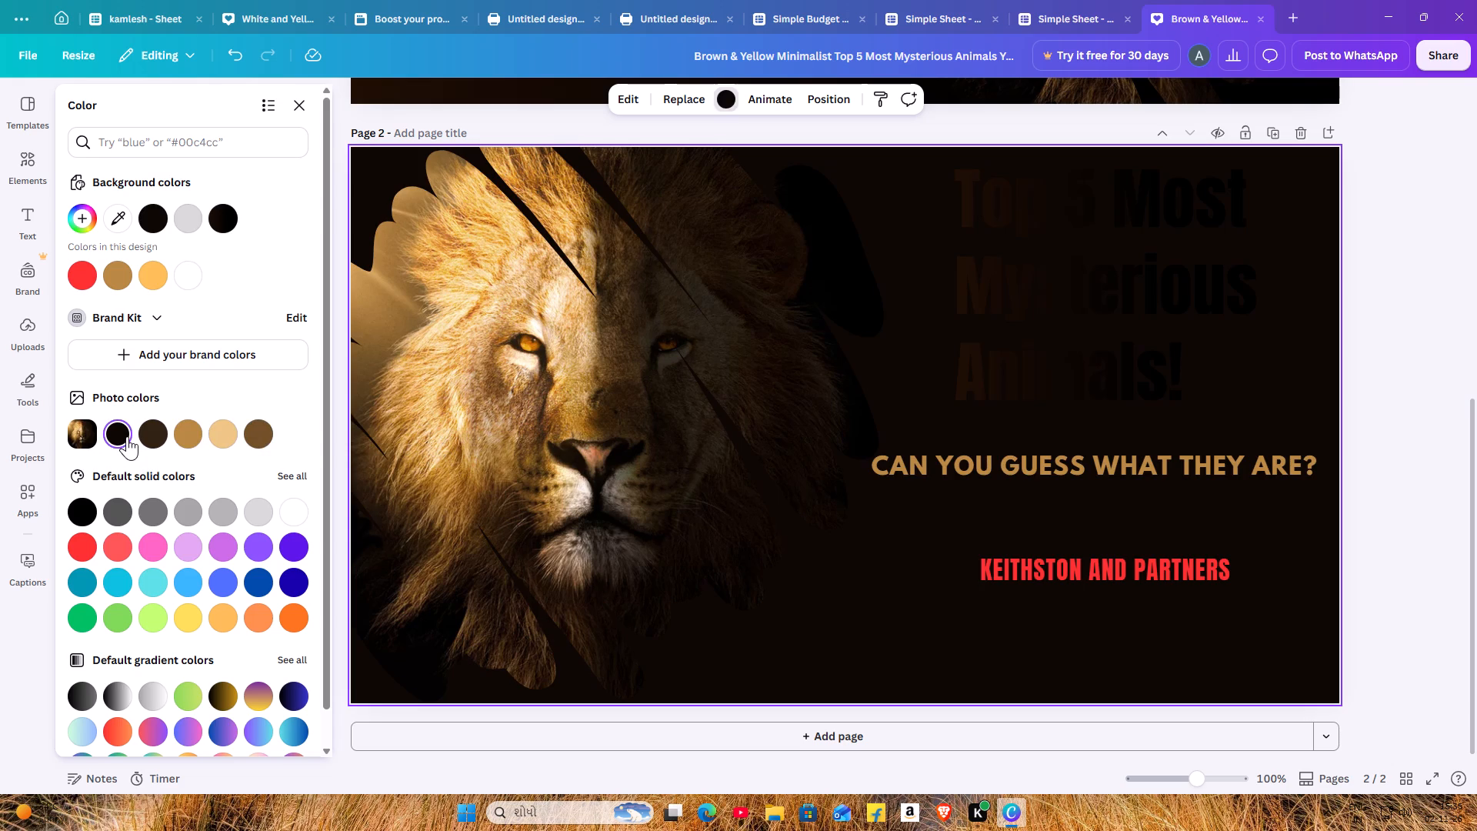
Set the page 2 background to solid black from the default solid colors.
scroll(570, 476, up, 3)
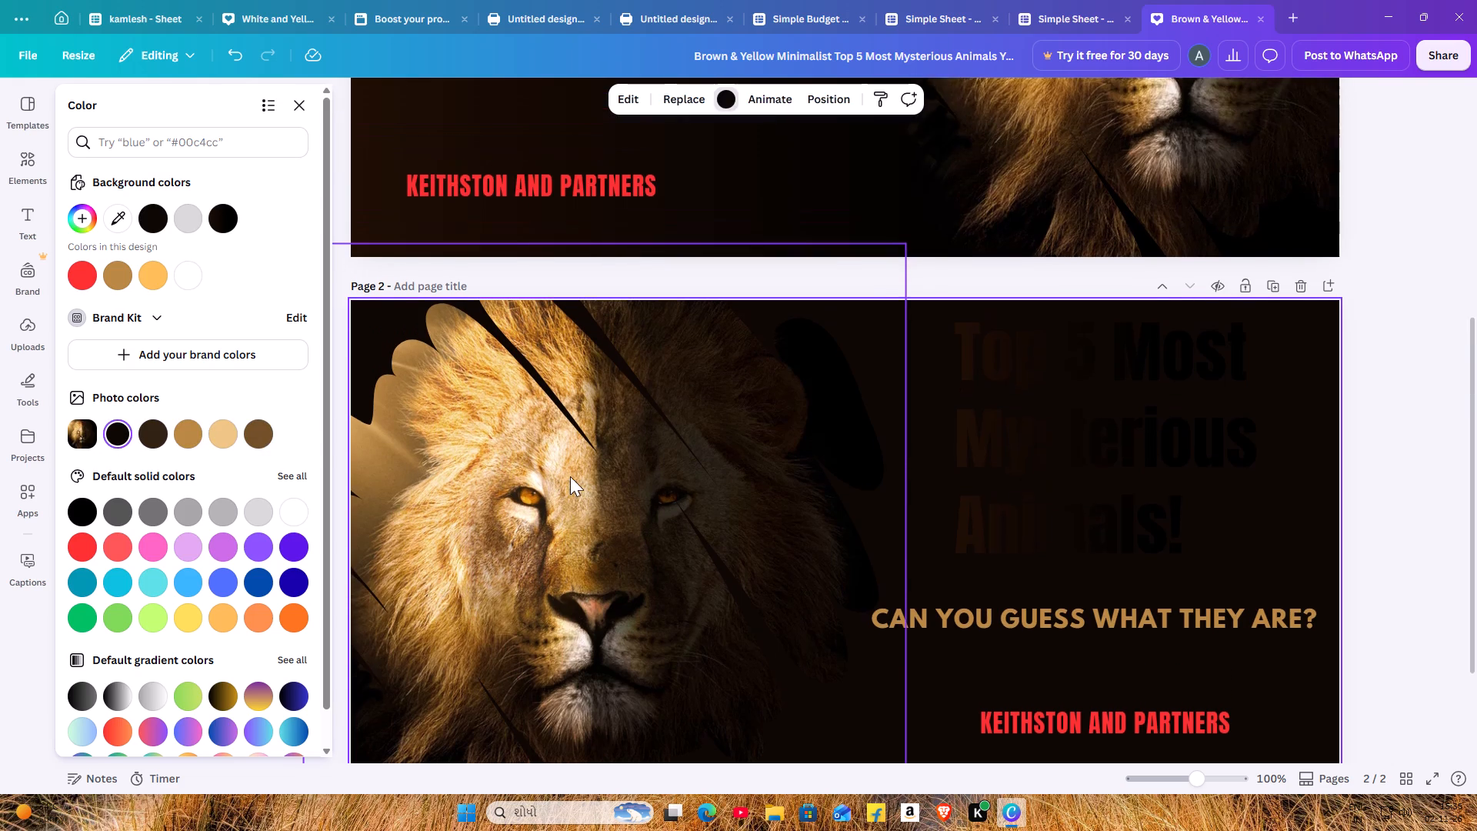
scroll(570, 480, up, 3)
scroll(570, 480, down, 4)
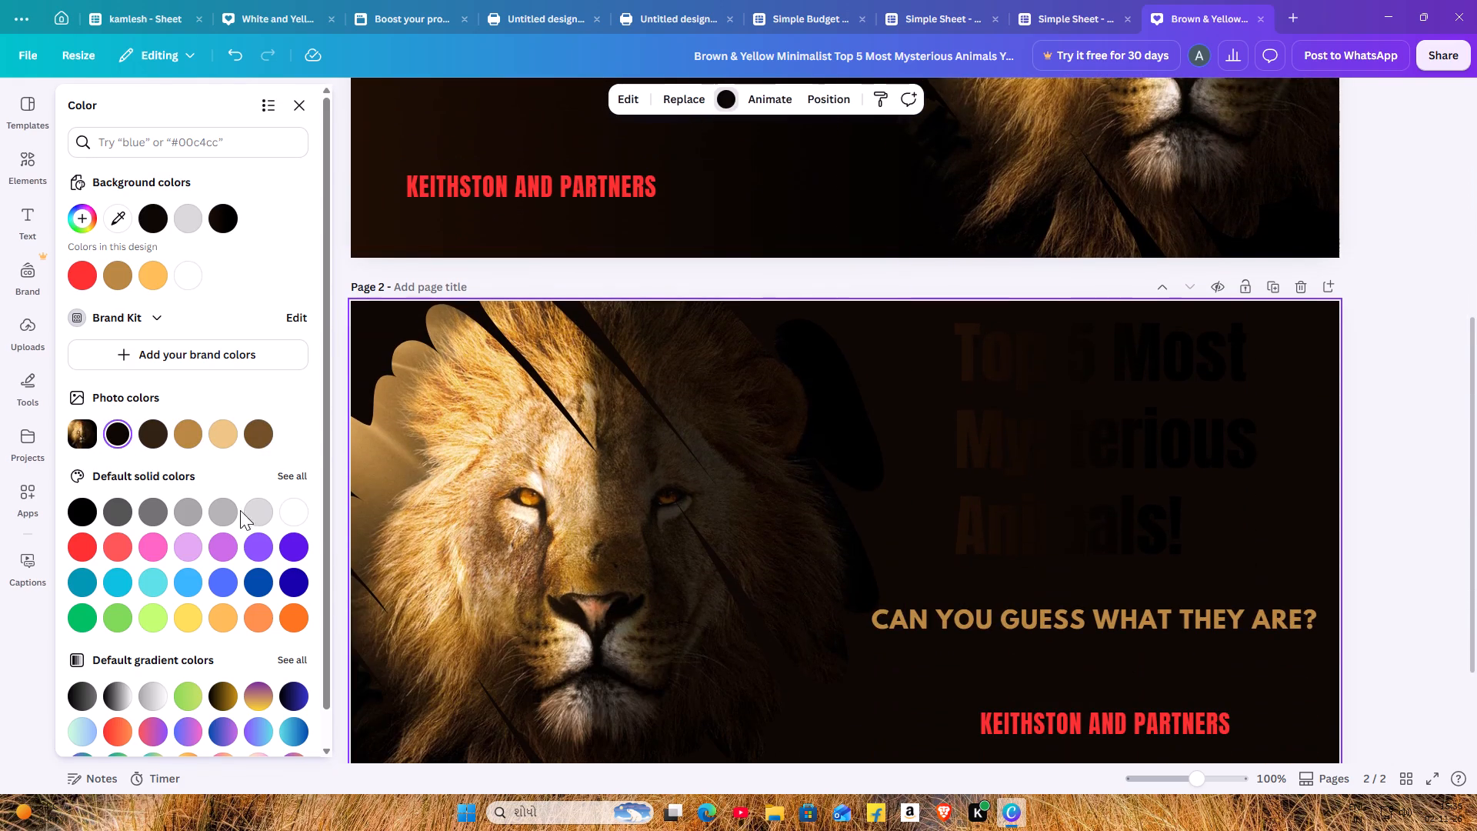
double_click(92, 513)
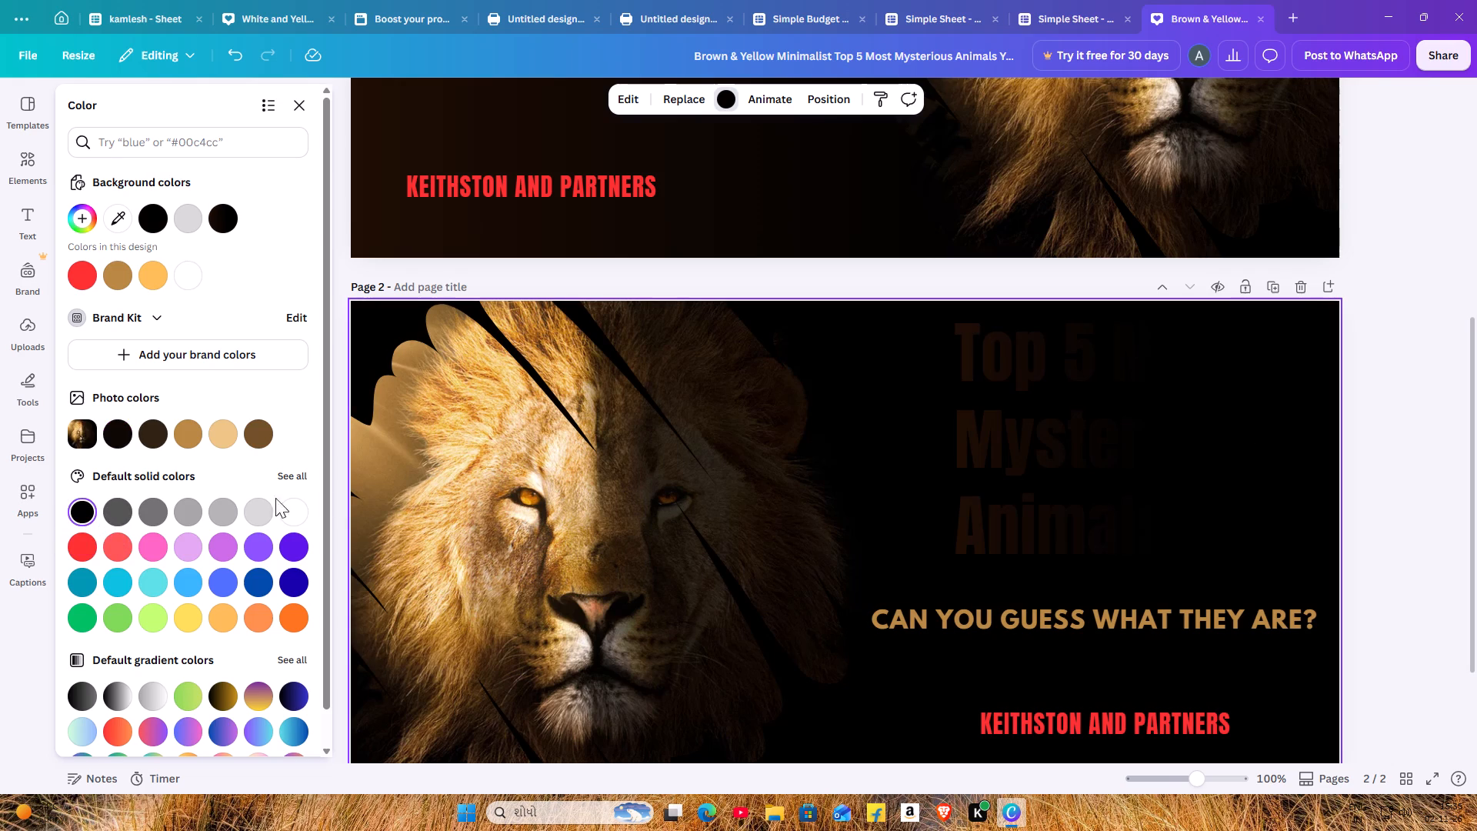
Recolor the whole page 2 title "Top 5 Most Mysterious Animals!" with the white already used in the design.
scroll(372, 491, down, 2)
double_click(1017, 340)
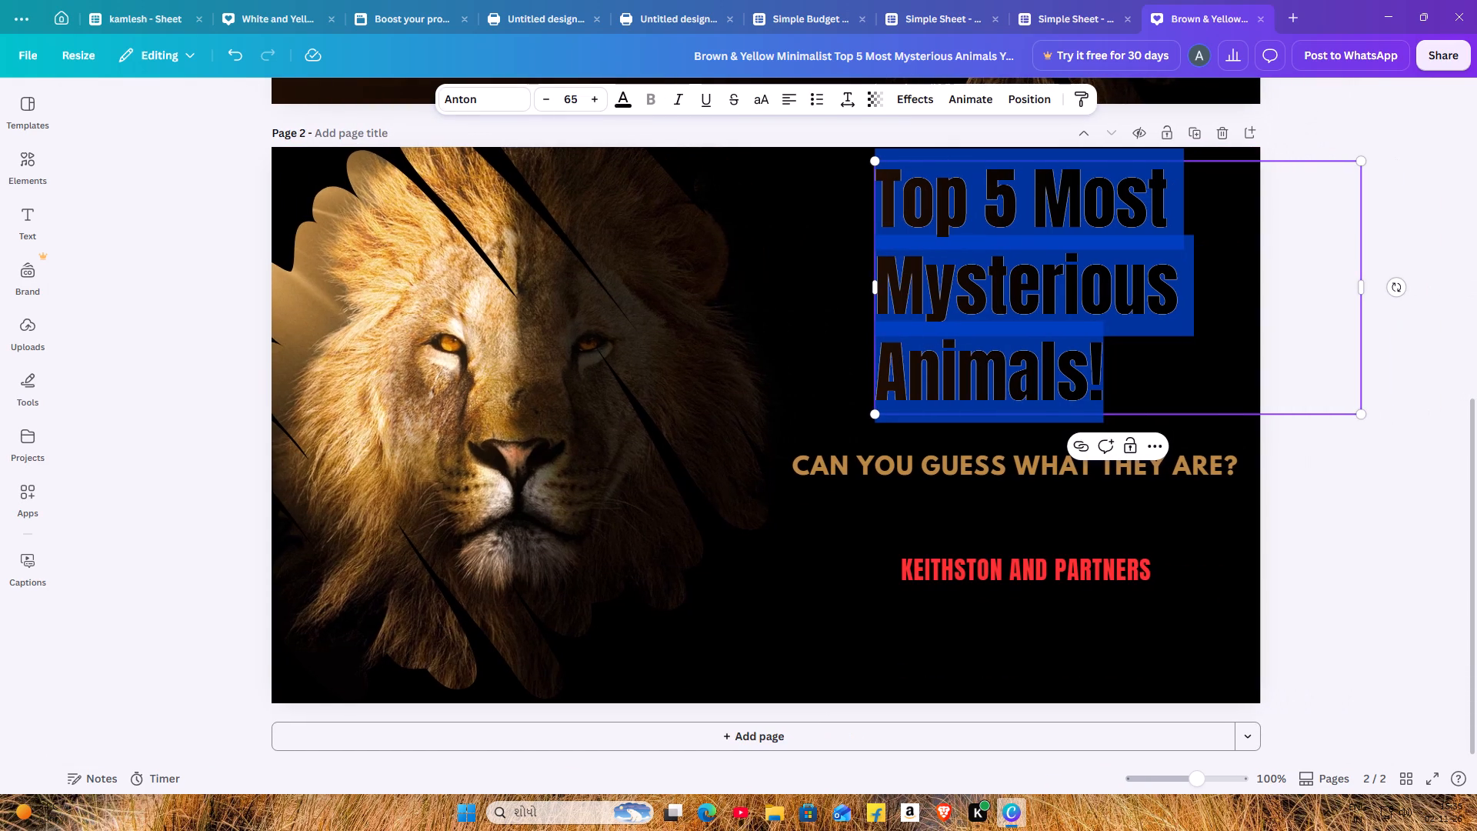
click(625, 106)
click(254, 219)
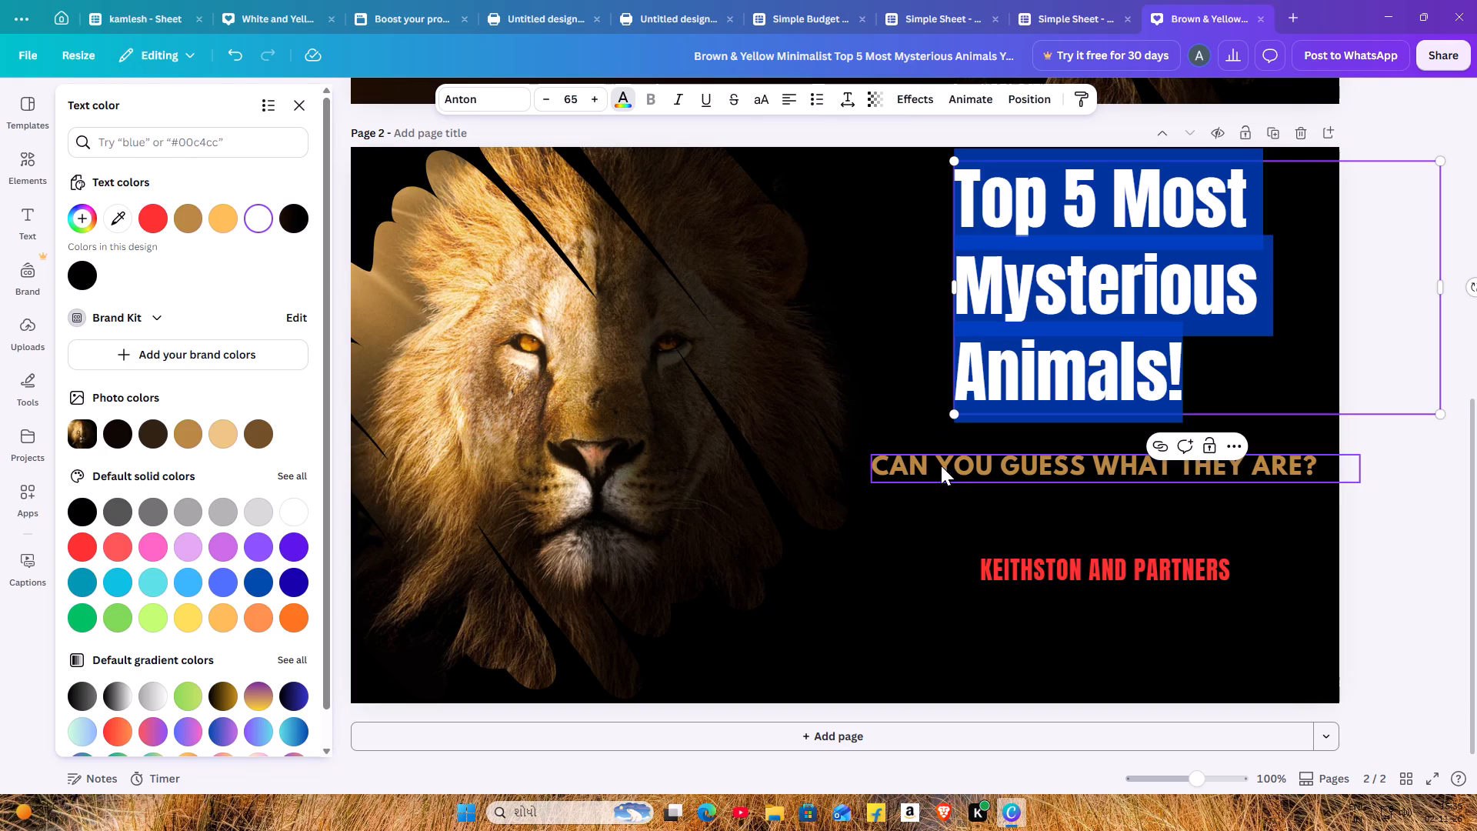
click(962, 579)
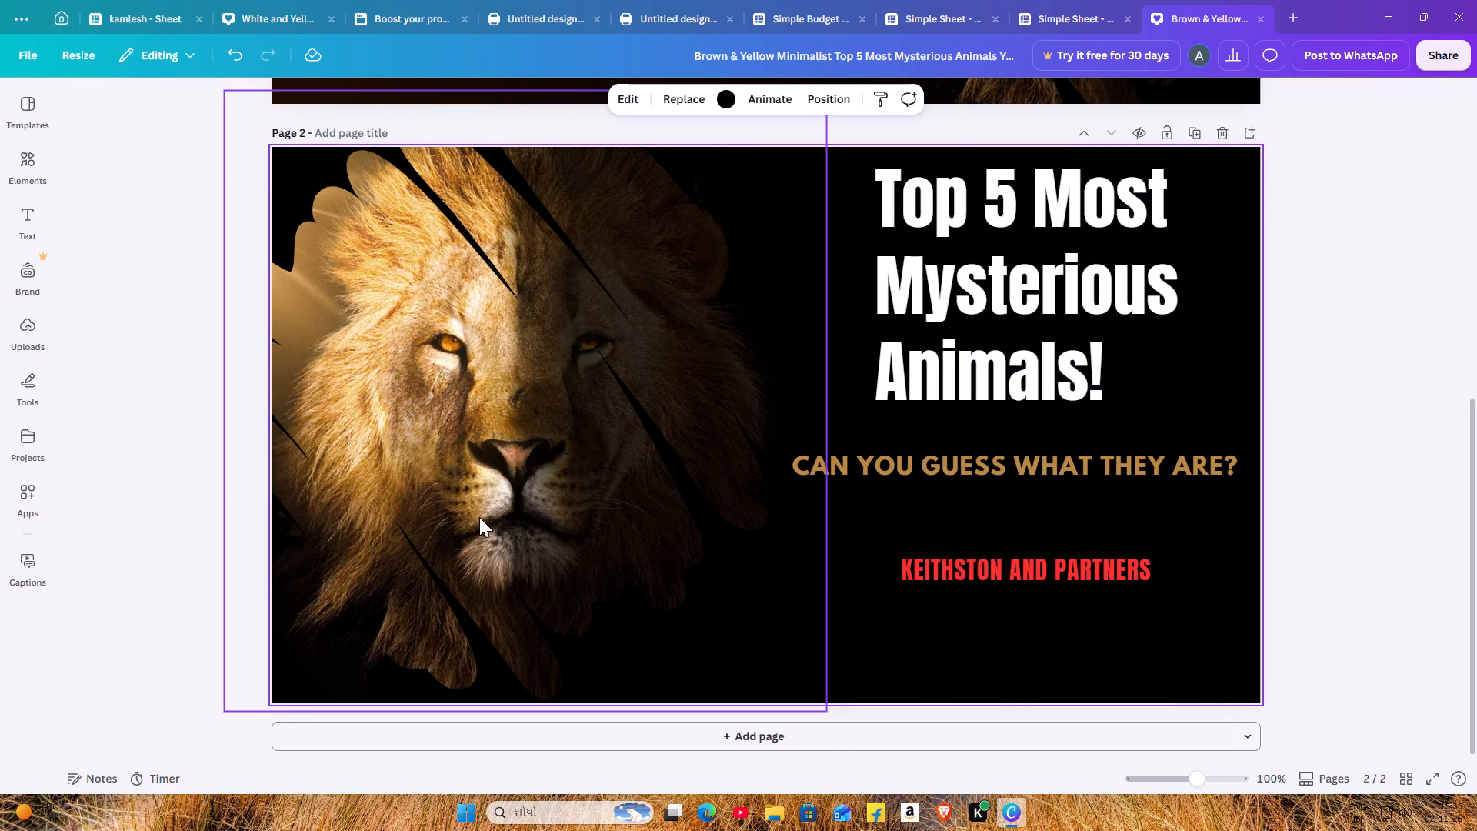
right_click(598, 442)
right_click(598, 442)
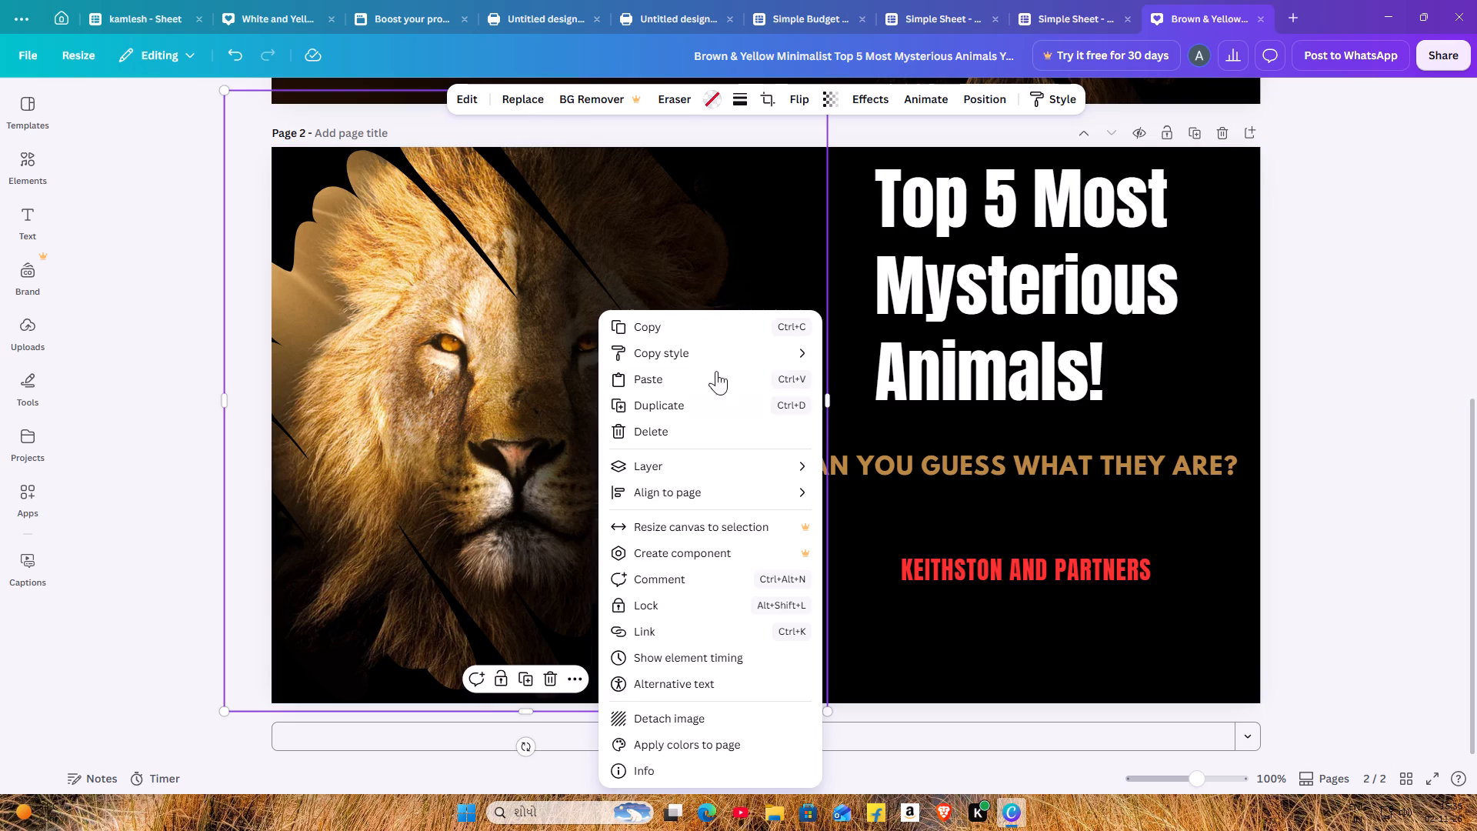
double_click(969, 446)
Change the page 2 subtitle's text color to the bright cyan blue from the default solid colors.
click(973, 470)
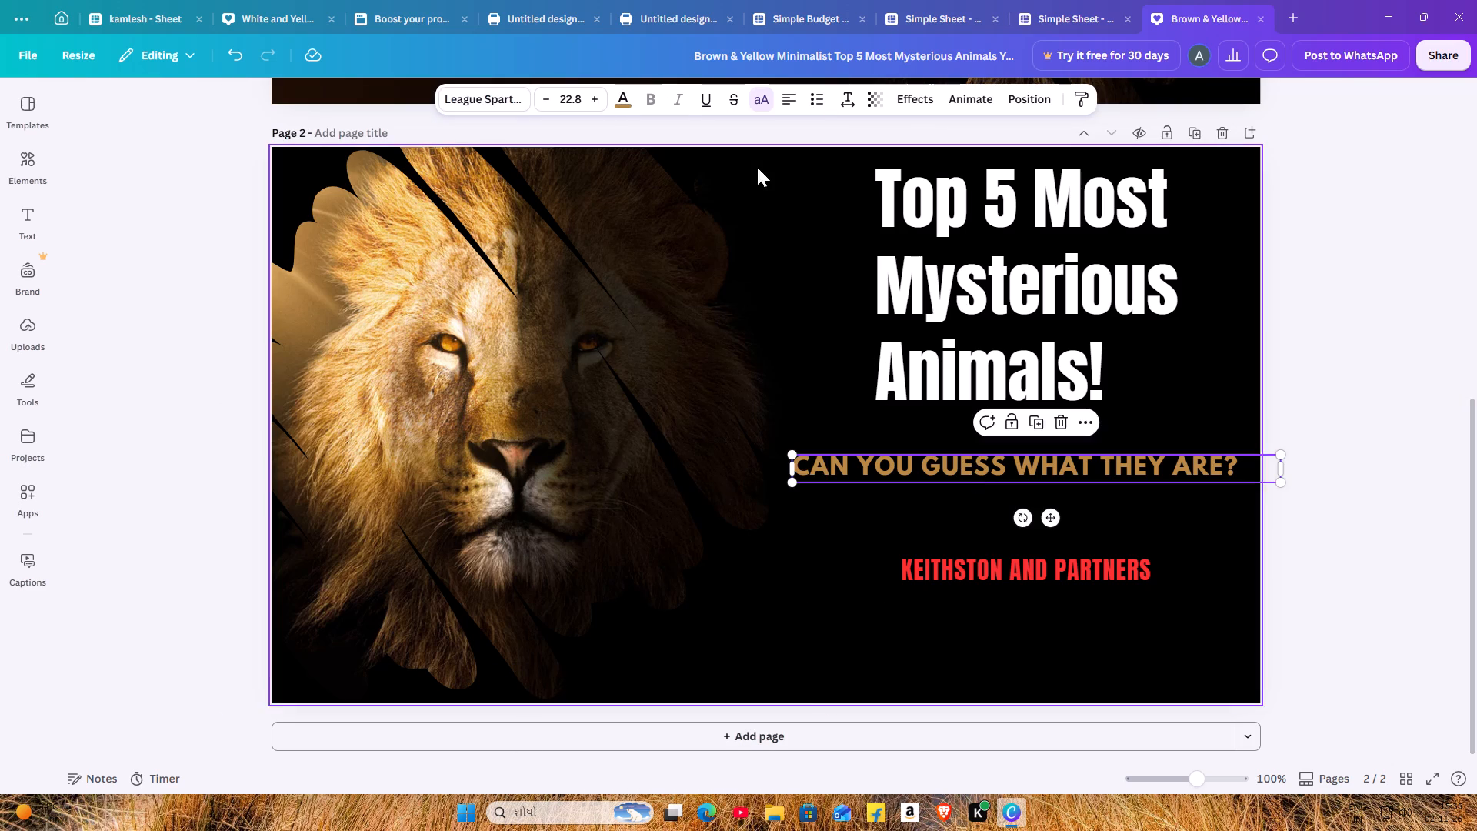
double_click(620, 109)
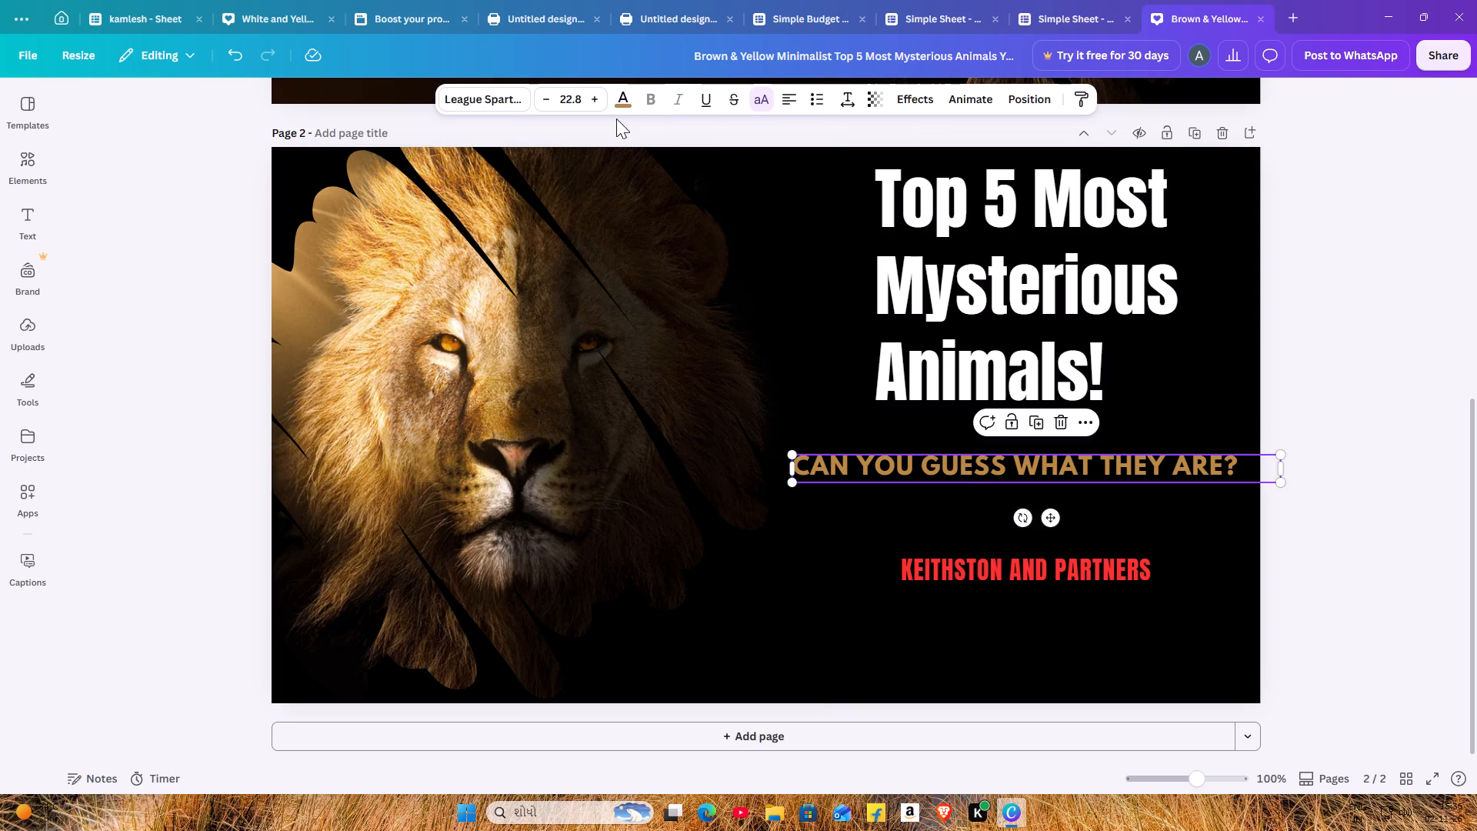
click(615, 102)
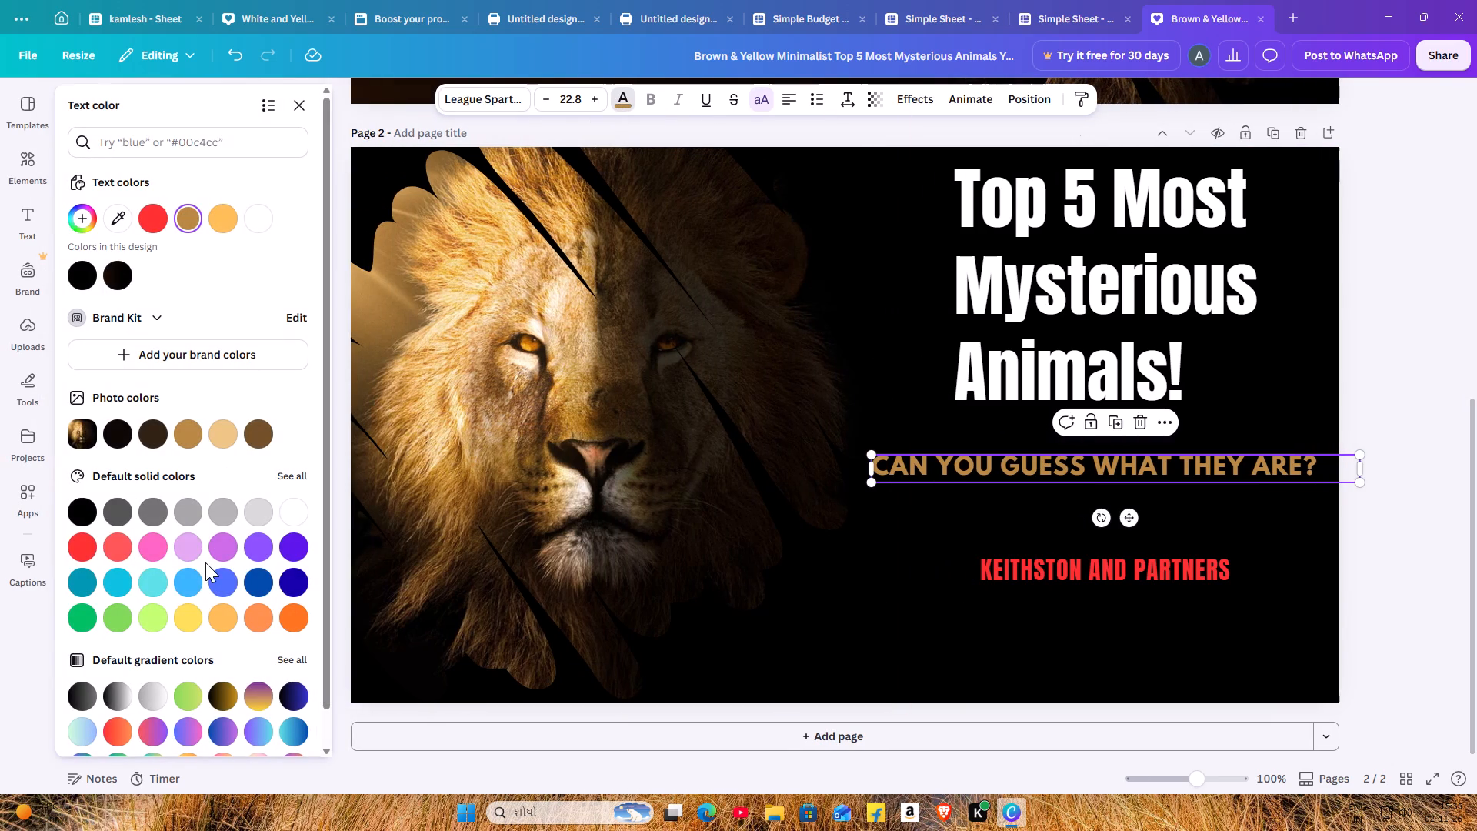
click(107, 586)
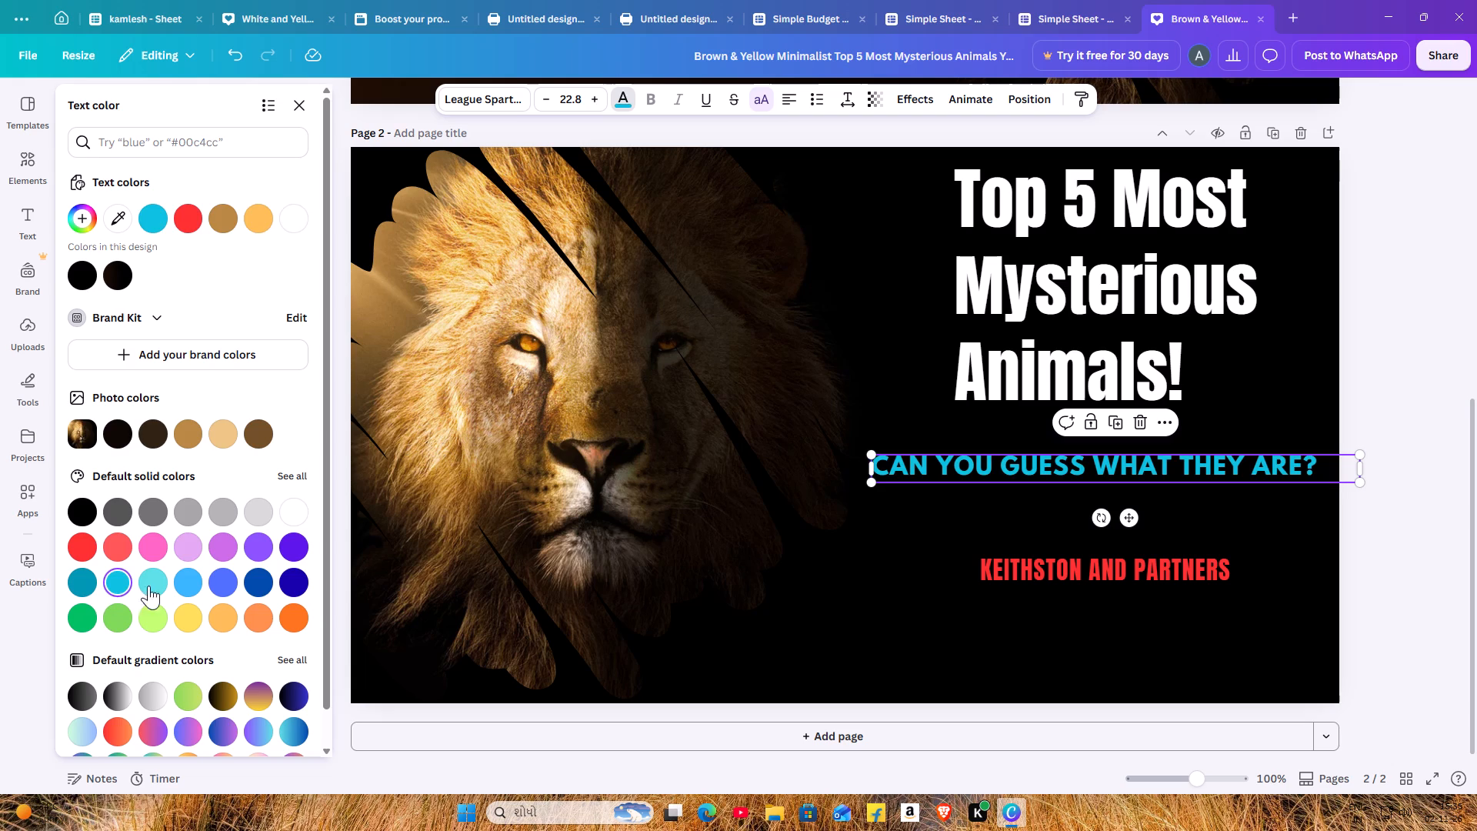
Shift the page 2 title slightly to the left and a little lower, above the subtitle.
click(1070, 282)
drag(975, 286, 989, 285)
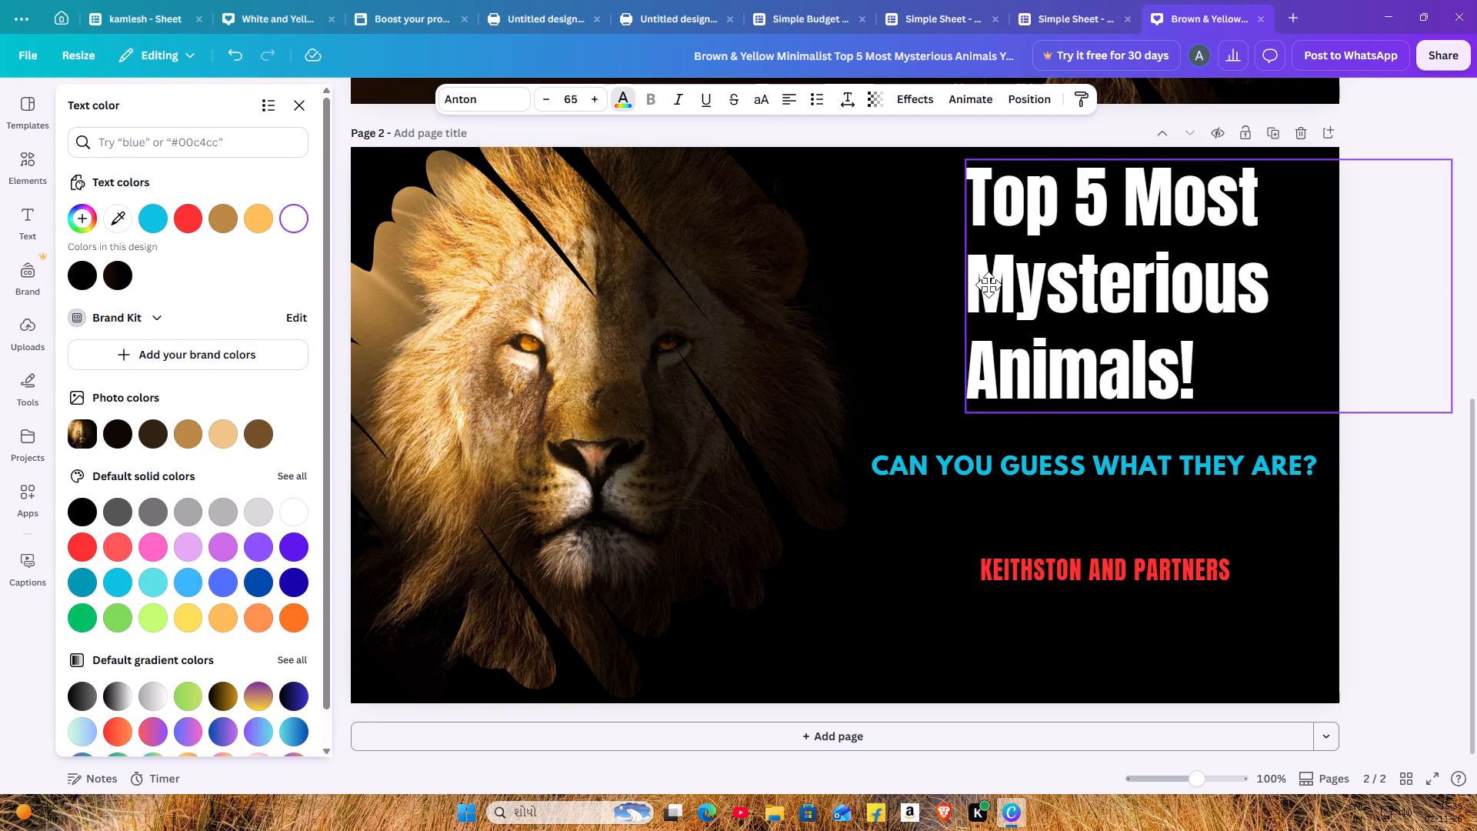
drag(989, 285, 995, 286)
right_click(995, 286)
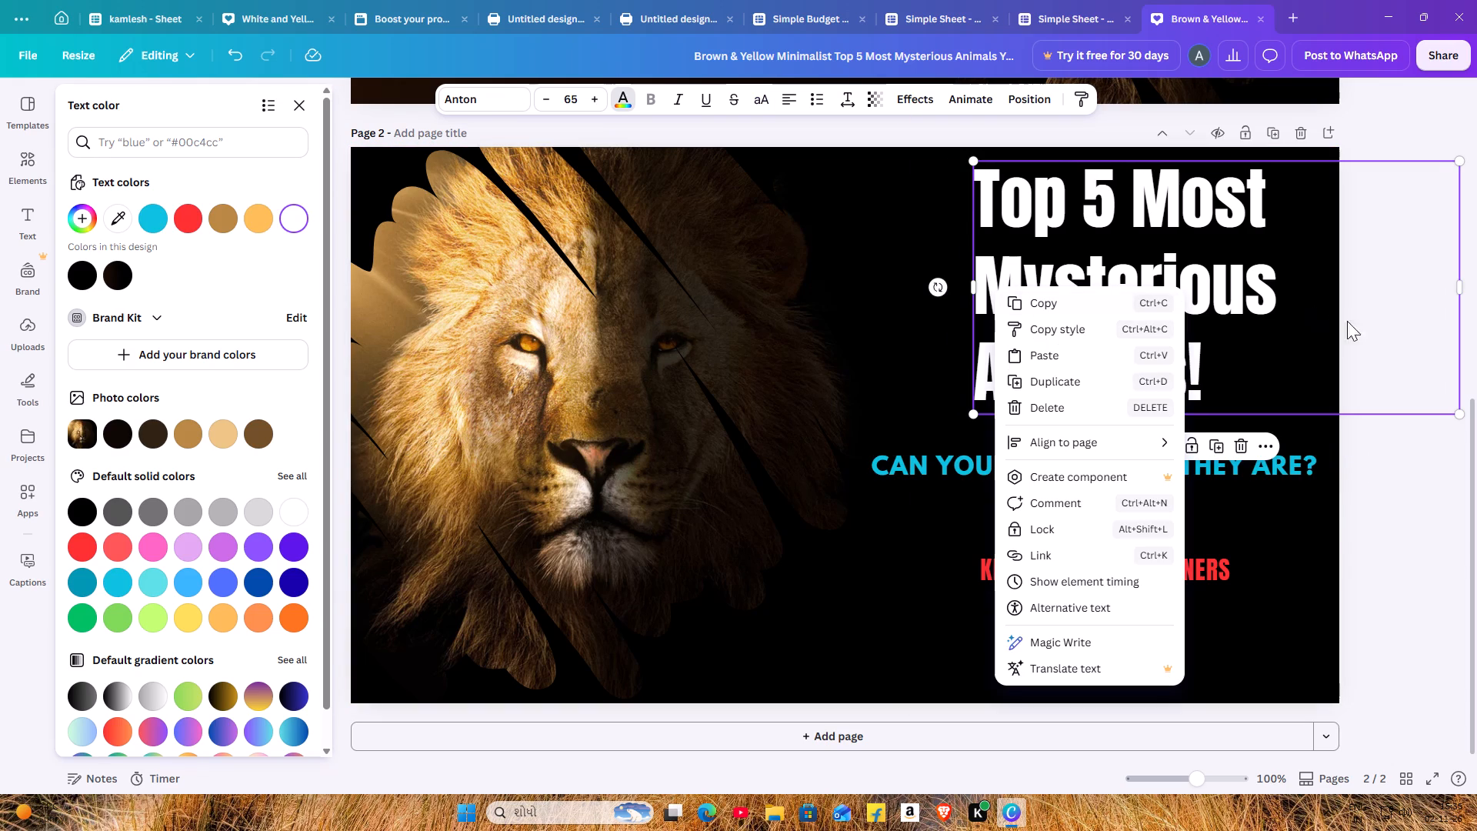
click(1318, 351)
drag(1238, 304, 1180, 310)
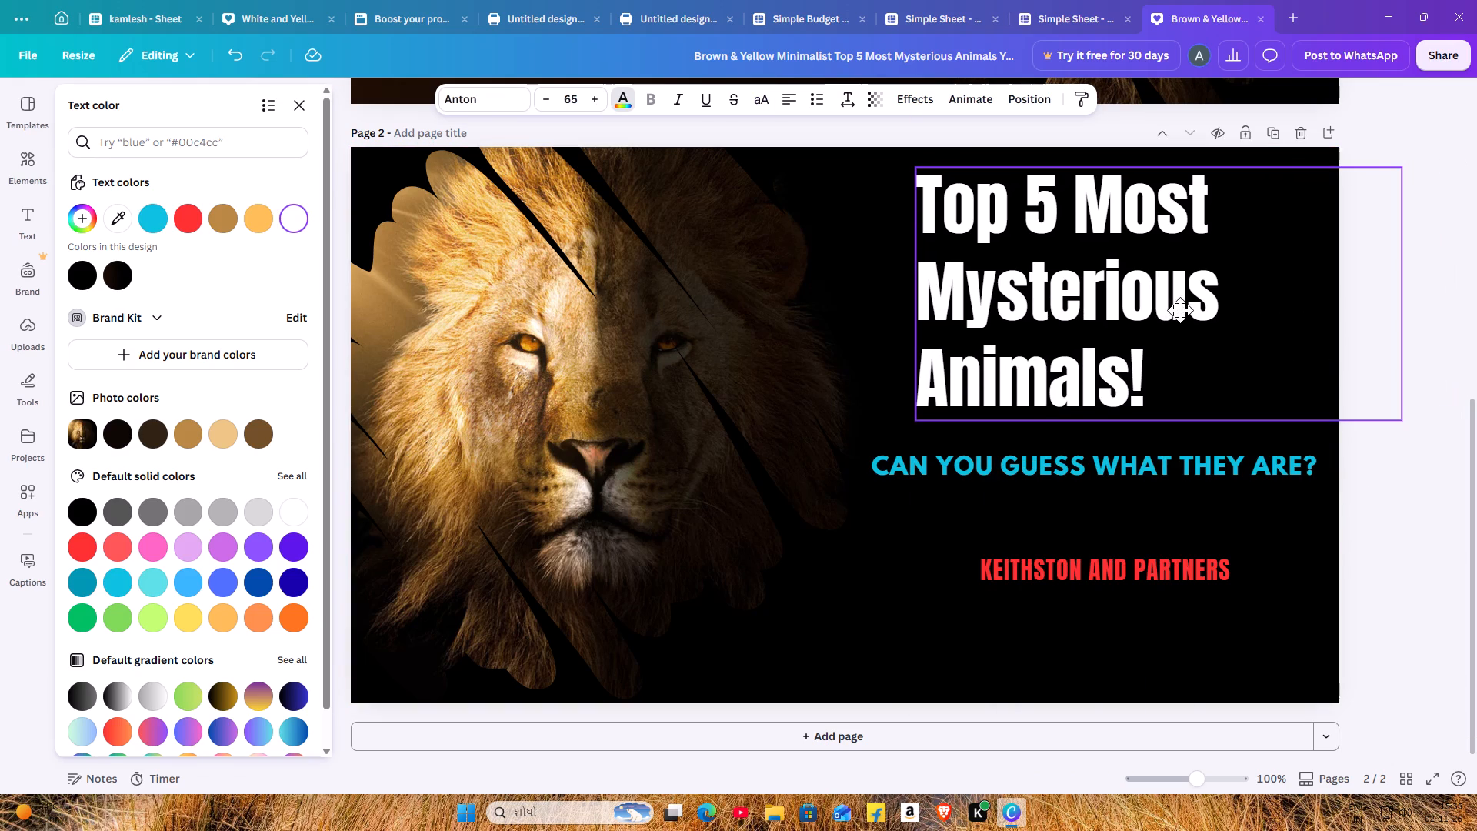
drag(1180, 310, 1187, 308)
Move the page 2 subtitle slightly lower and space "KEITHSTON AND PARTNERS" beneath it, shifted slightly to the left.
drag(1129, 573, 1126, 551)
drag(1105, 466, 1122, 476)
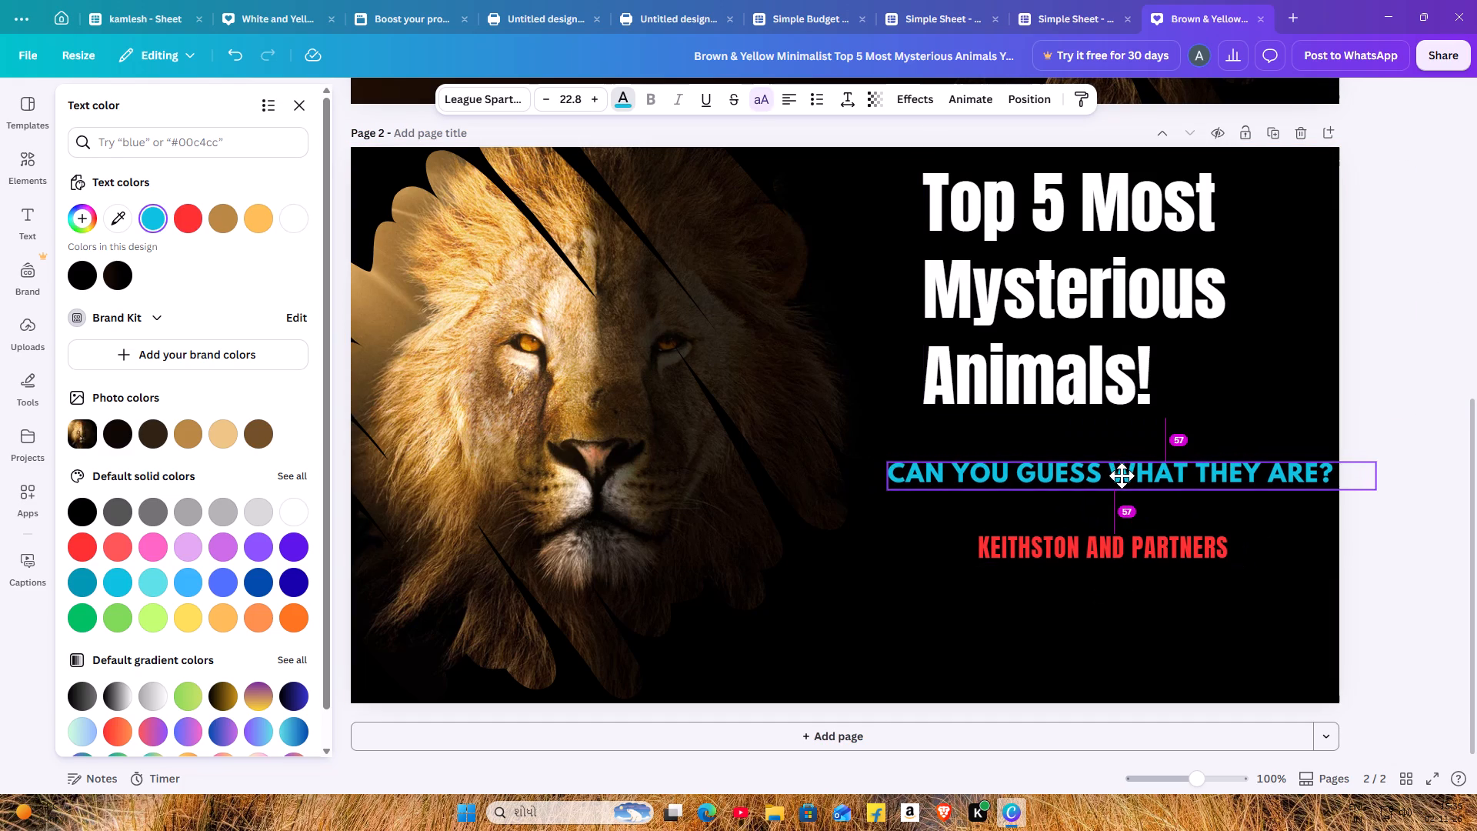
drag(1122, 476, 1113, 483)
drag(1165, 548, 1159, 572)
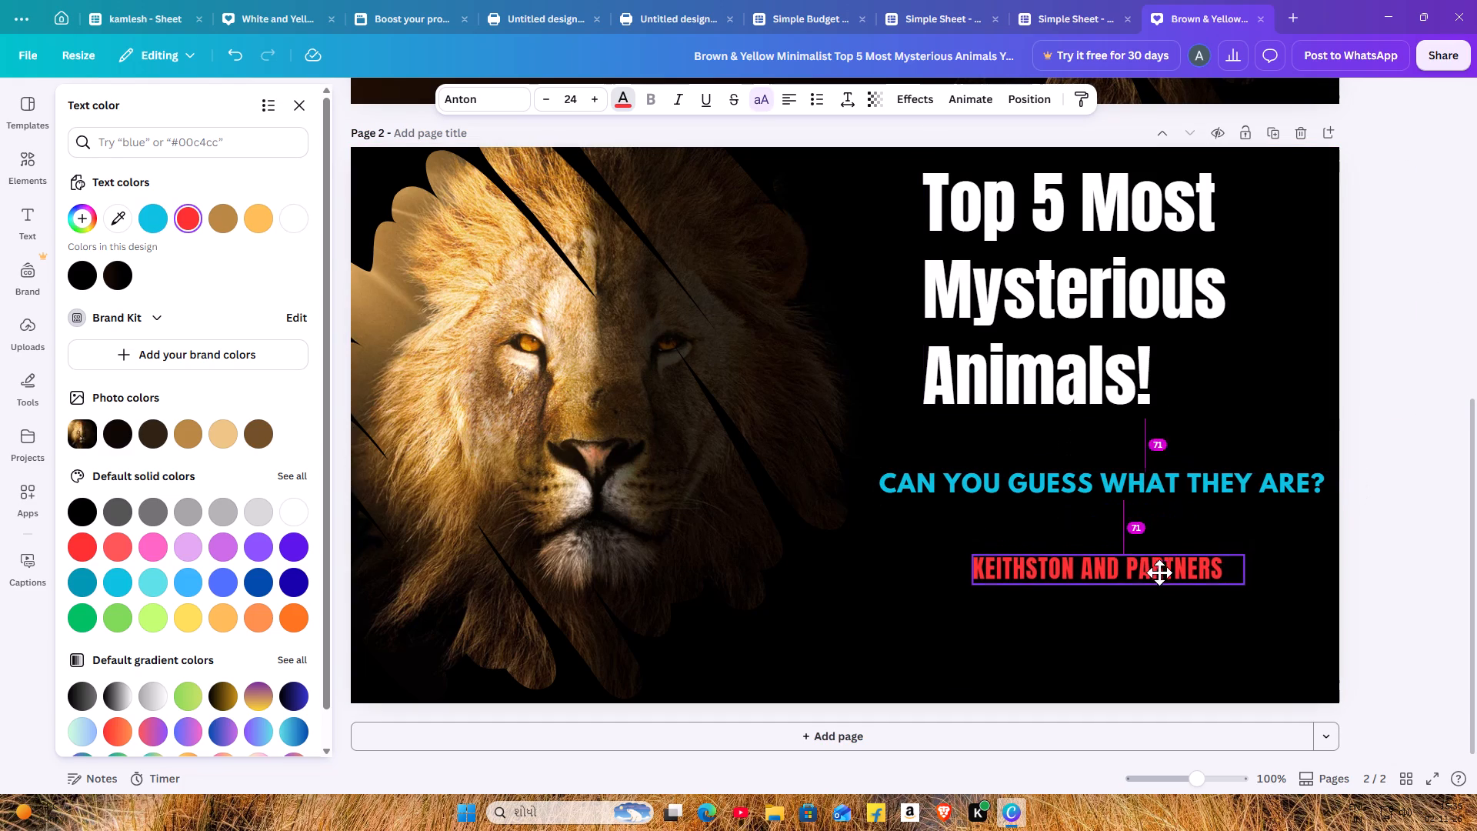
drag(1159, 572, 1158, 579)
Move the page 2 title lower and a little to the left, between the lion and the page's right edge.
drag(1081, 372, 1070, 401)
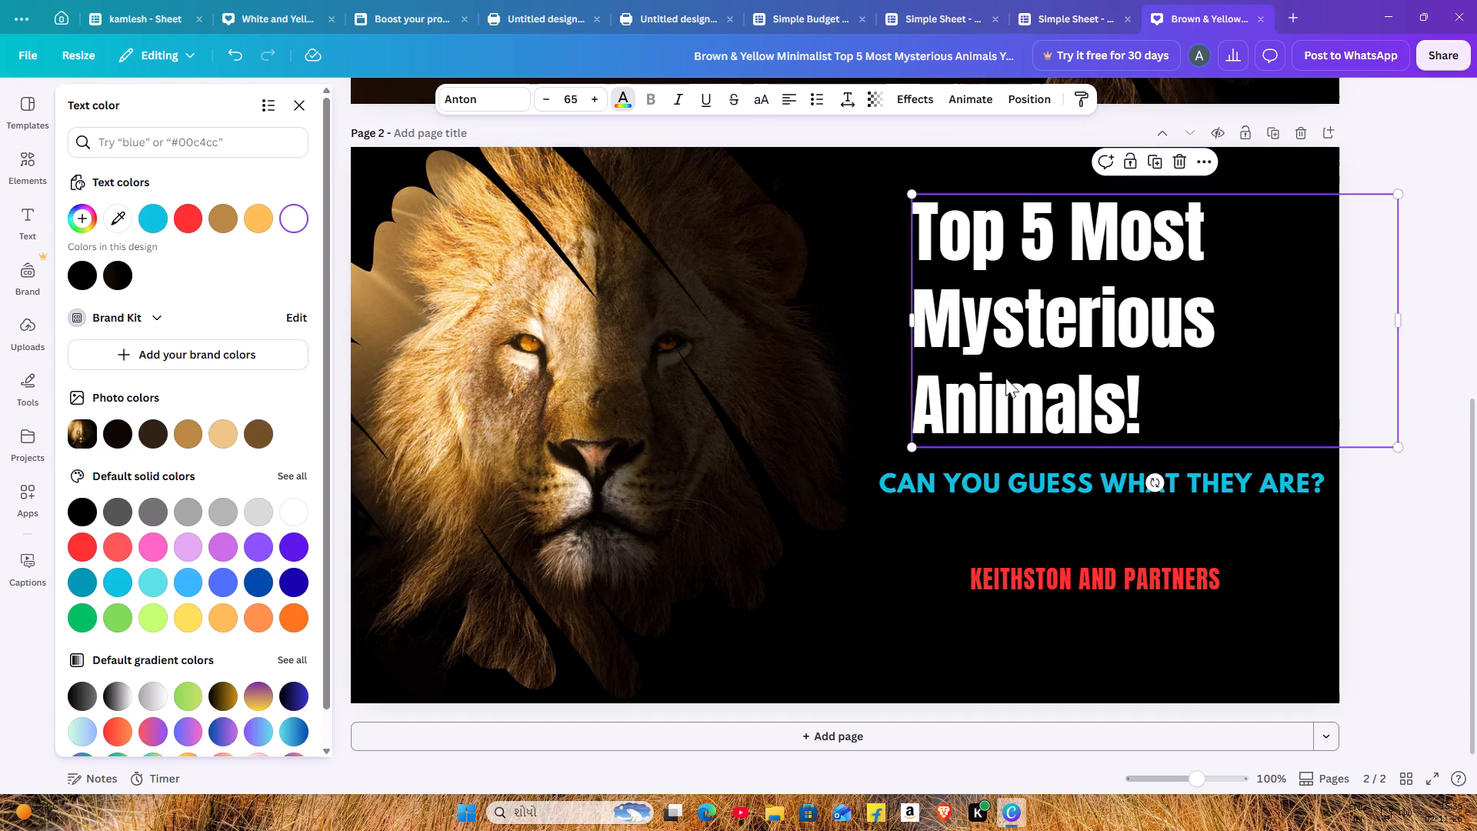
click(845, 359)
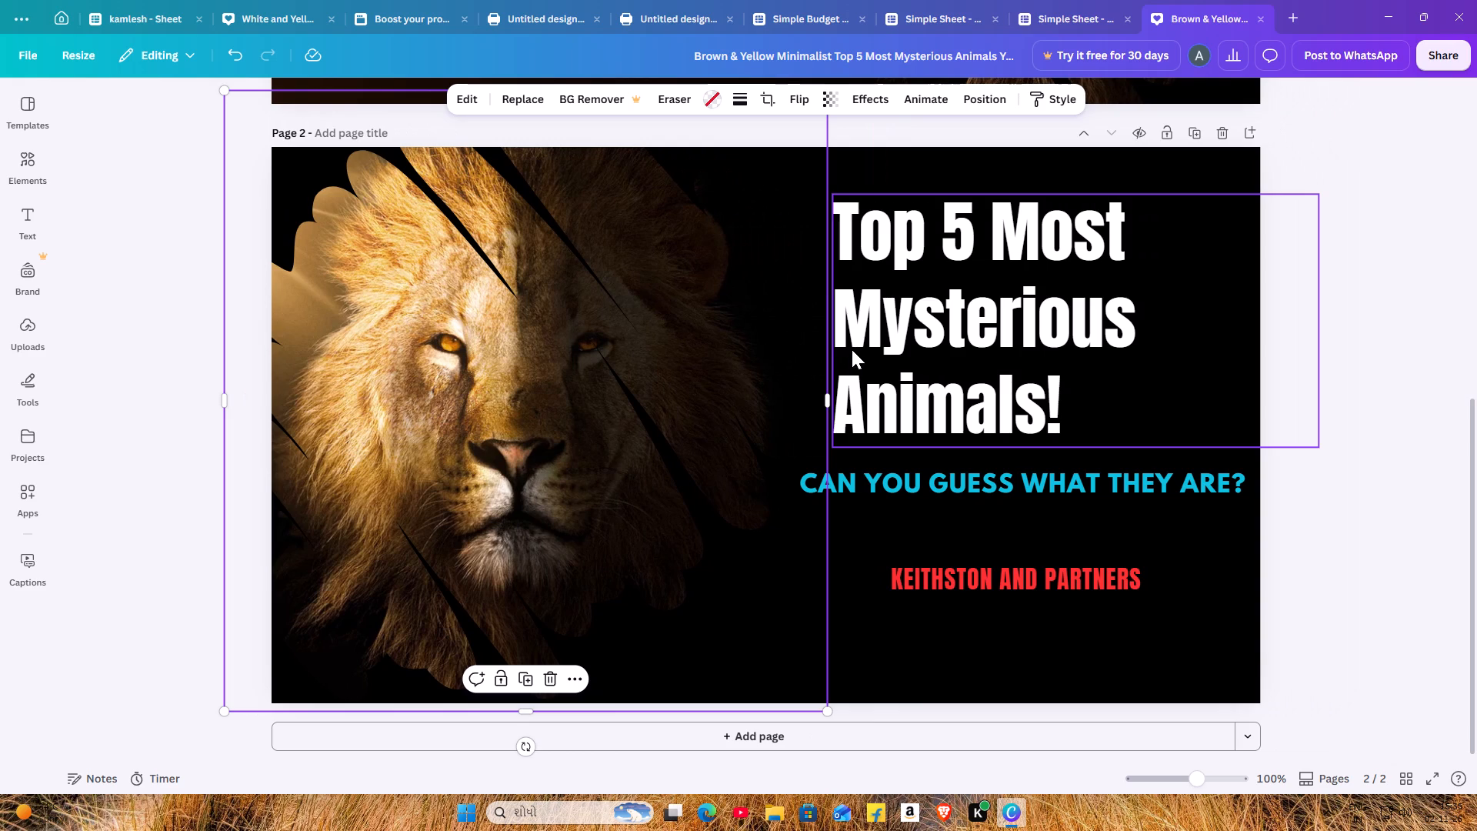
click(954, 319)
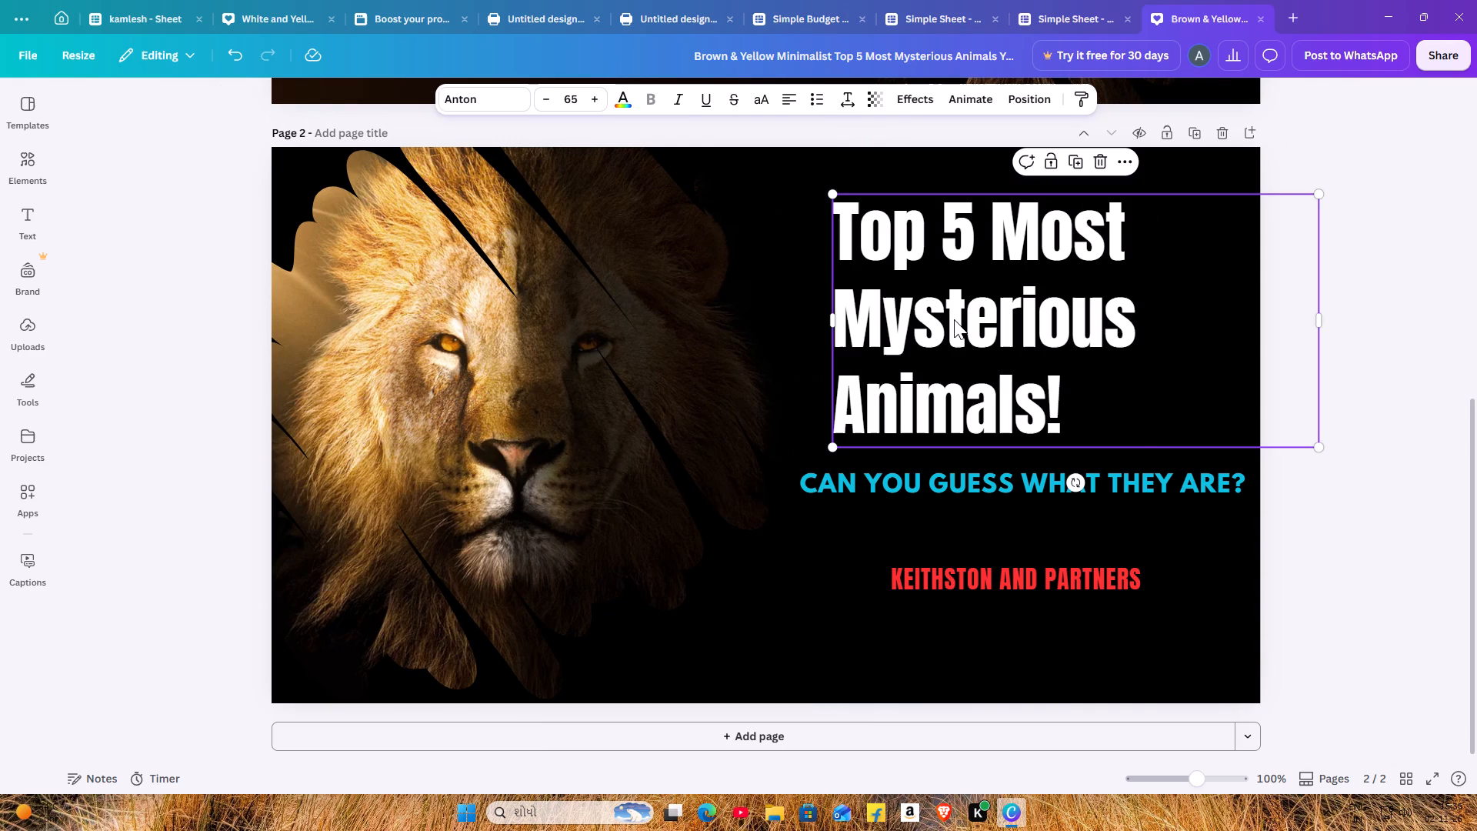
right_click(954, 319)
click(1223, 255)
click(1112, 322)
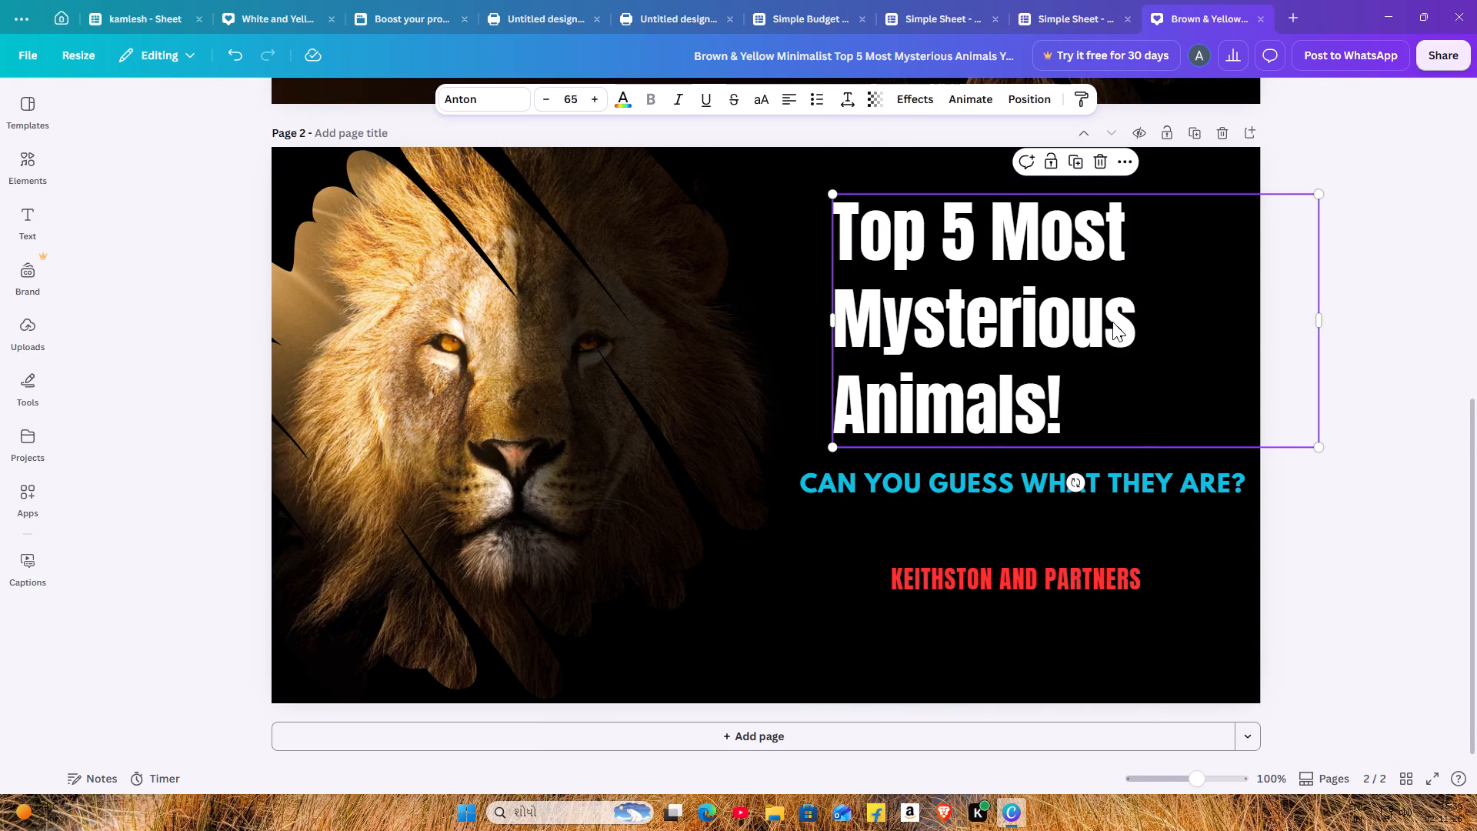
right_click(1138, 329)
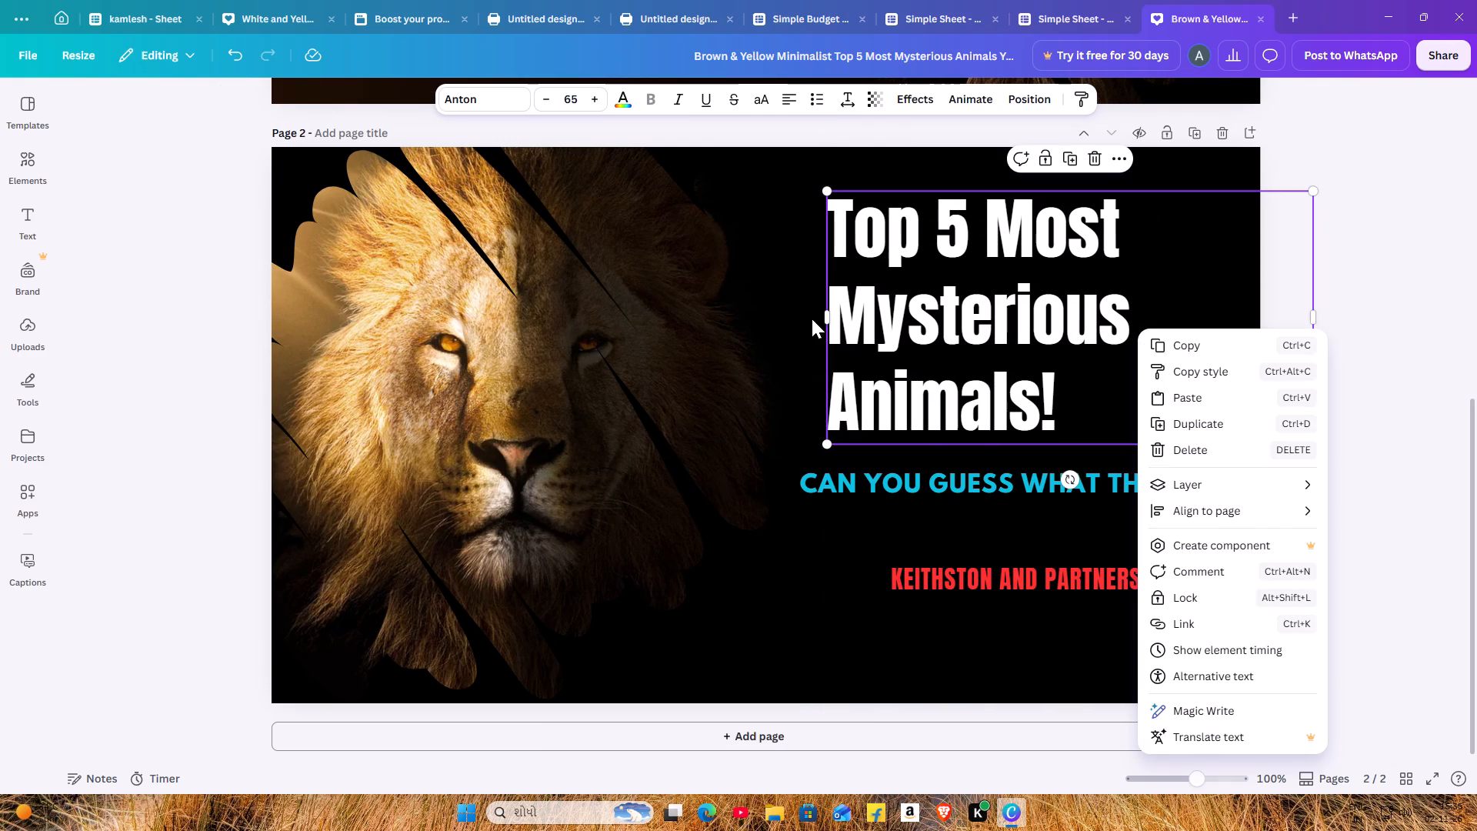
click(802, 298)
click(788, 297)
click(962, 594)
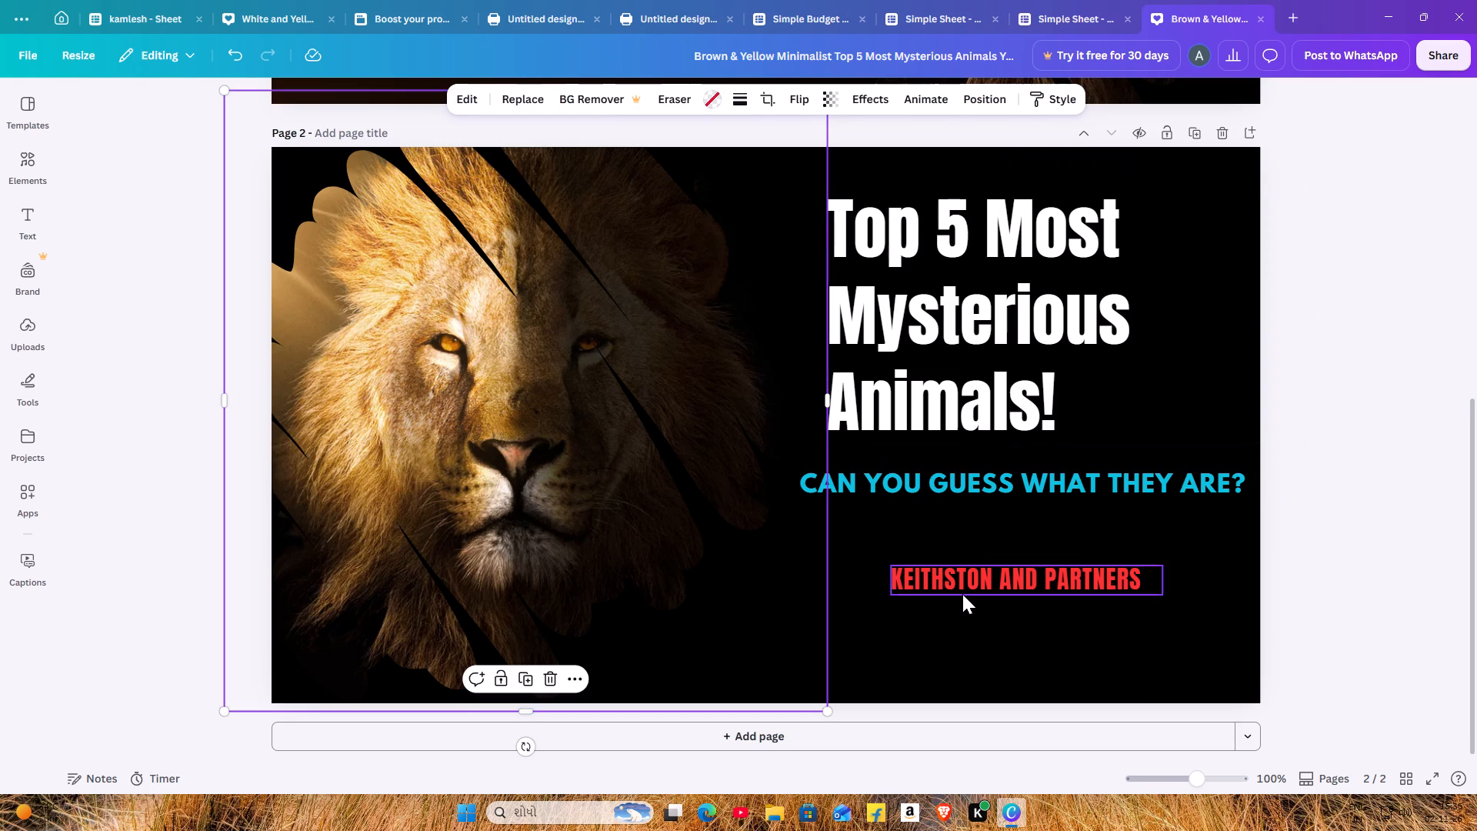
click(920, 416)
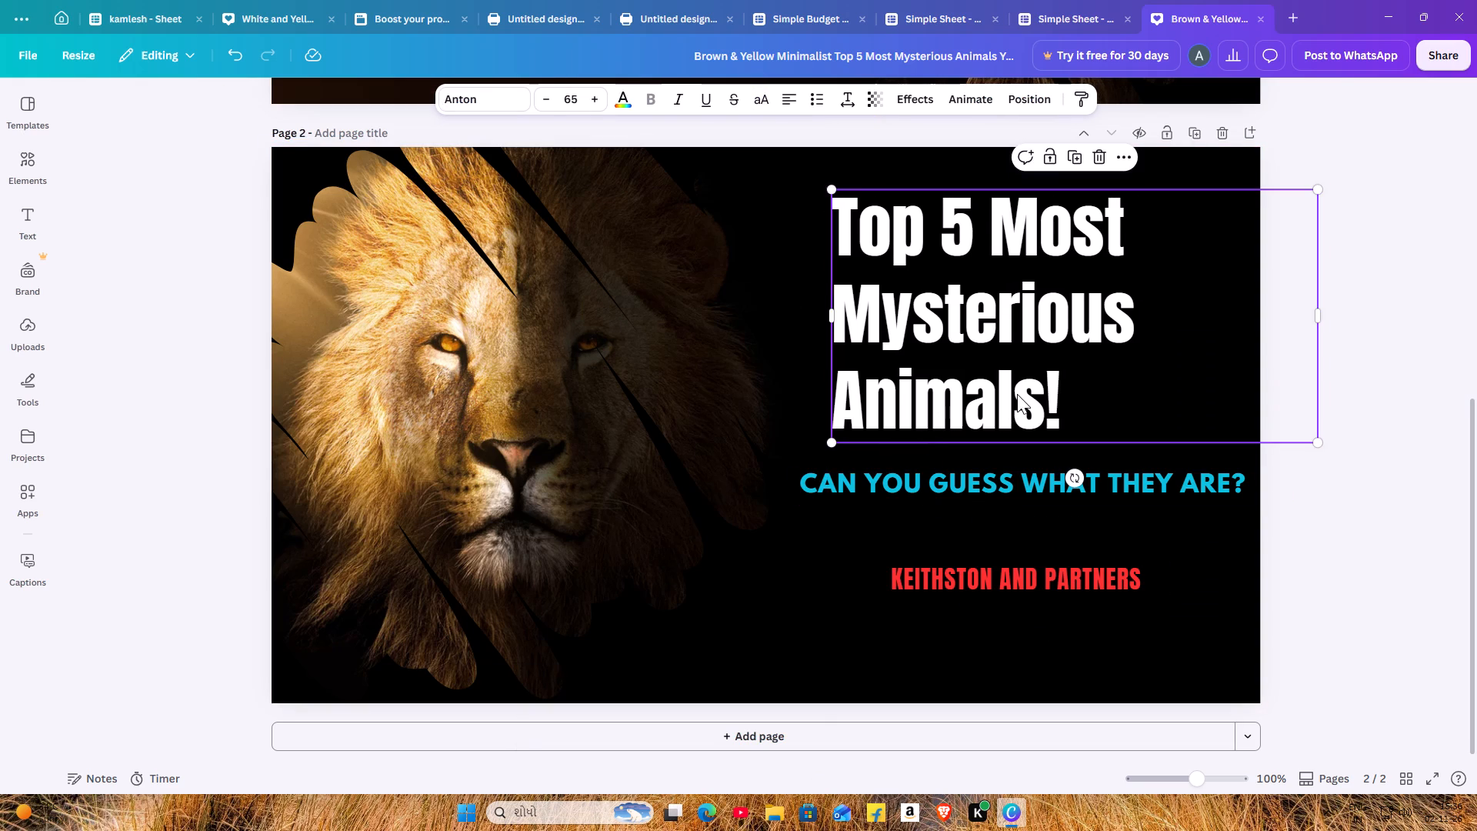
drag(1017, 394, 996, 397)
right_click(996, 397)
right_click(996, 397)
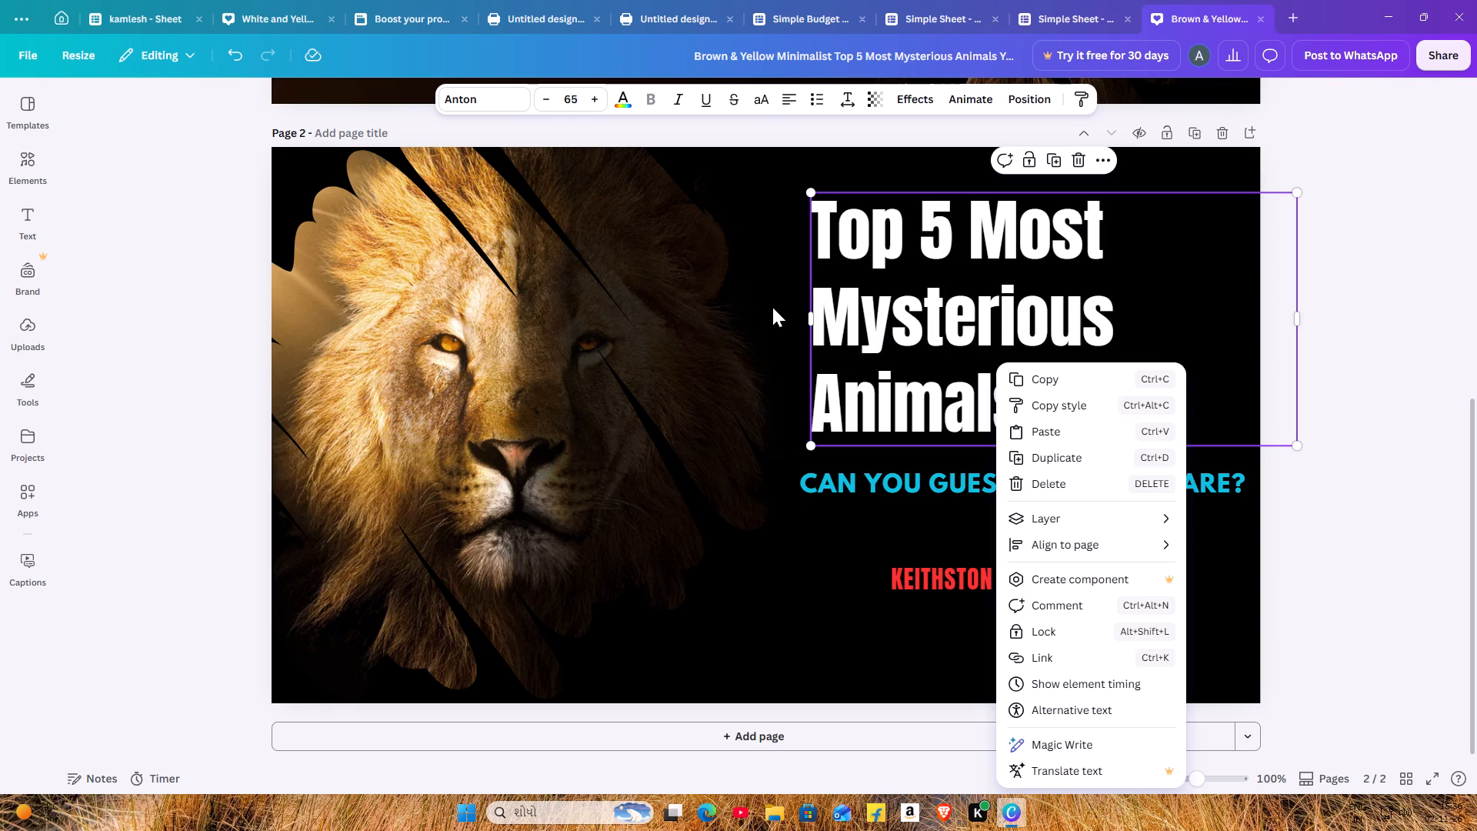
click(772, 302)
Move the subtitle slightly lower, midway between the title and the red text, and shift "KEITHSTON AND PARTNERS" to the left.
drag(952, 489, 952, 505)
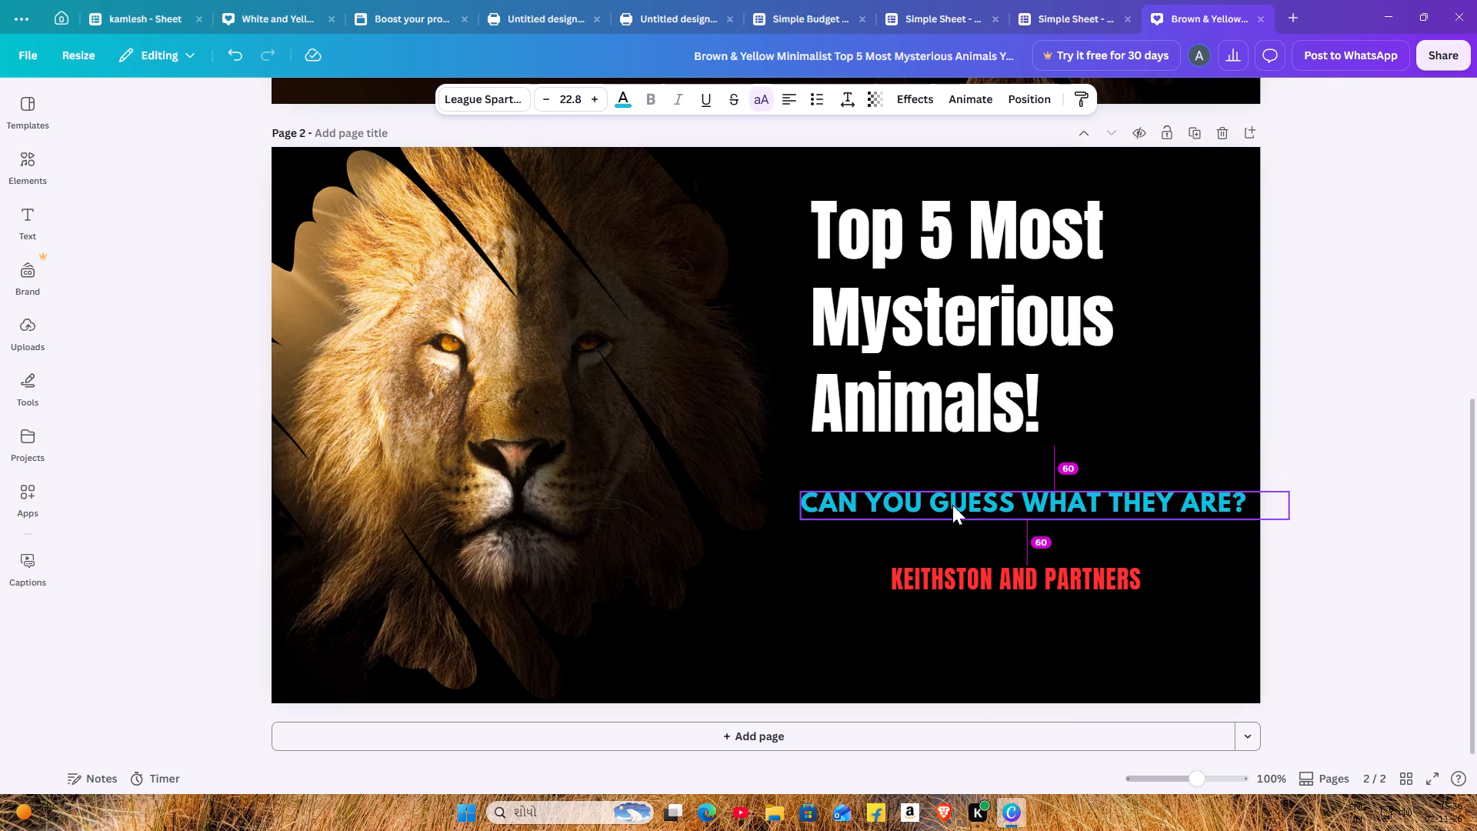
drag(980, 575, 964, 565)
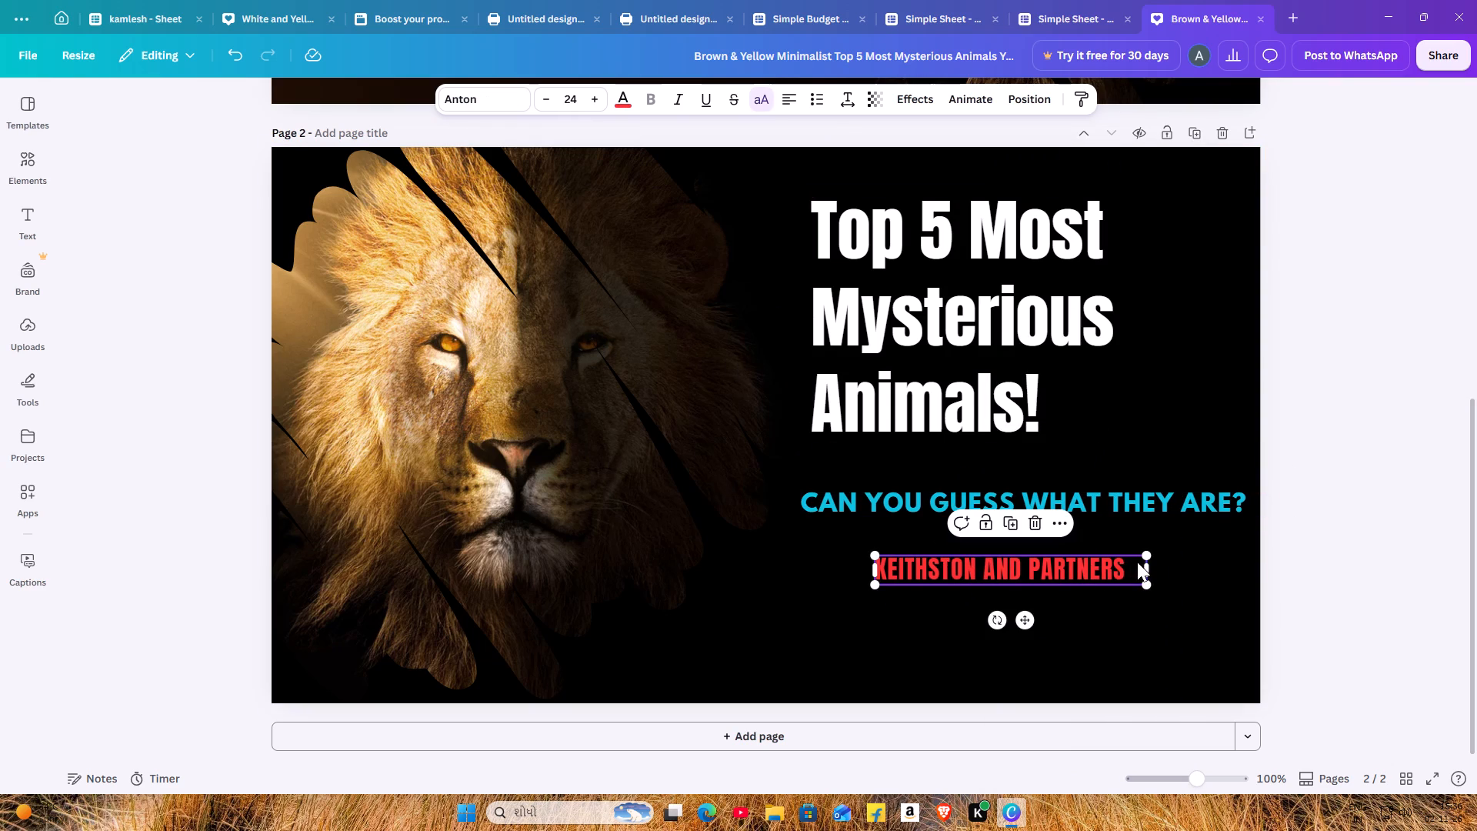
drag(1137, 562, 1115, 573)
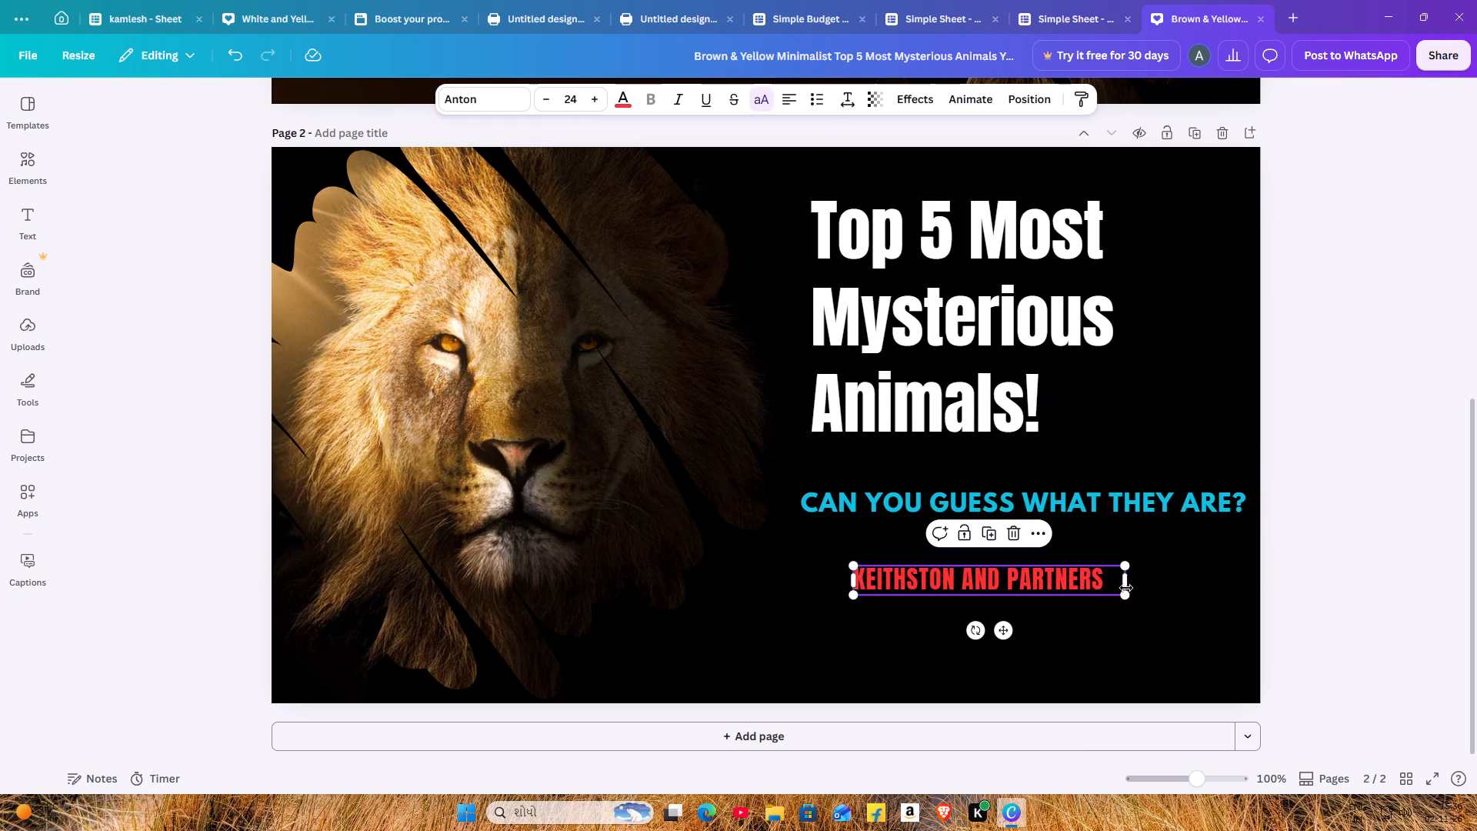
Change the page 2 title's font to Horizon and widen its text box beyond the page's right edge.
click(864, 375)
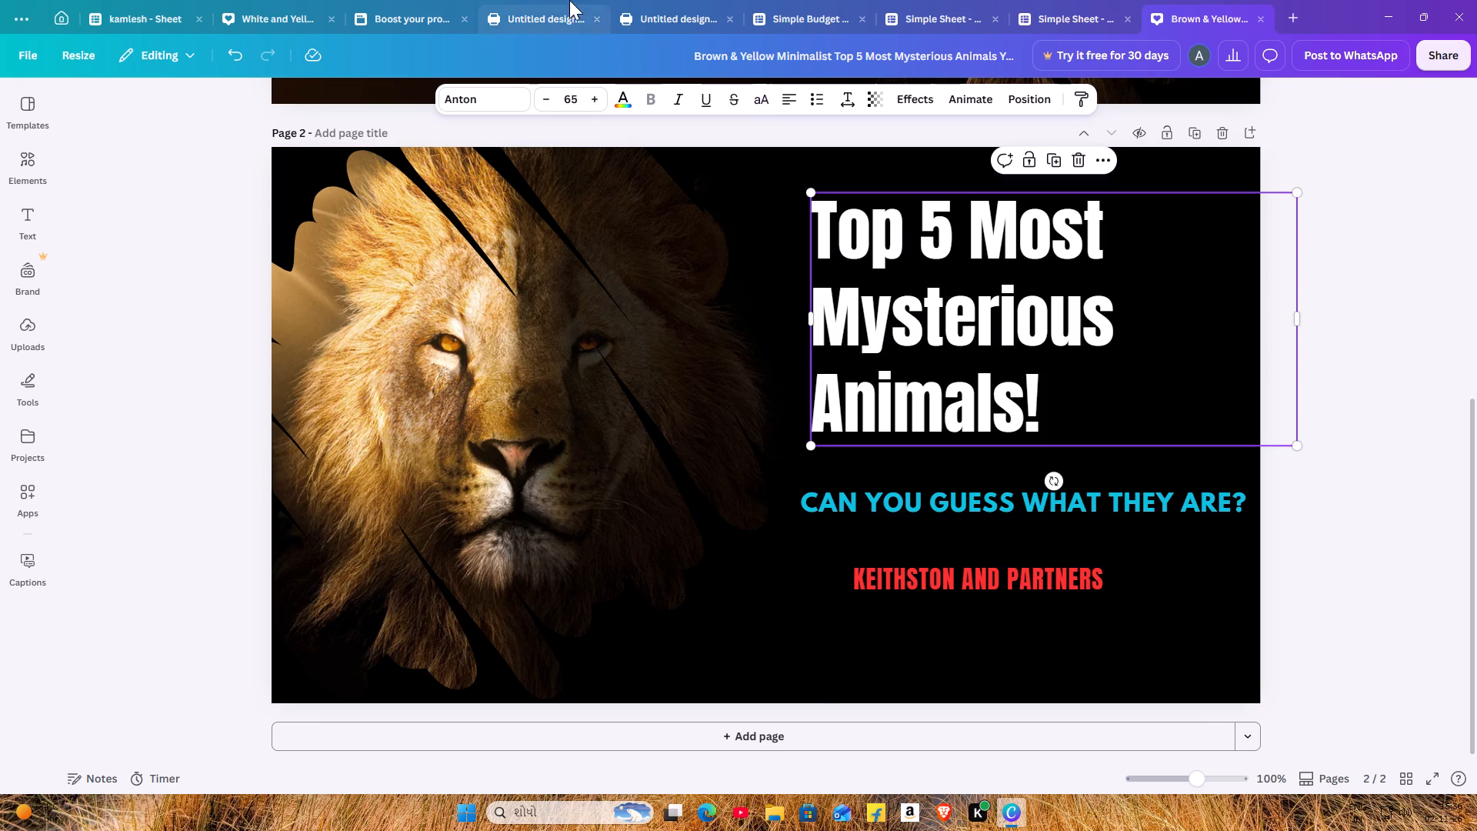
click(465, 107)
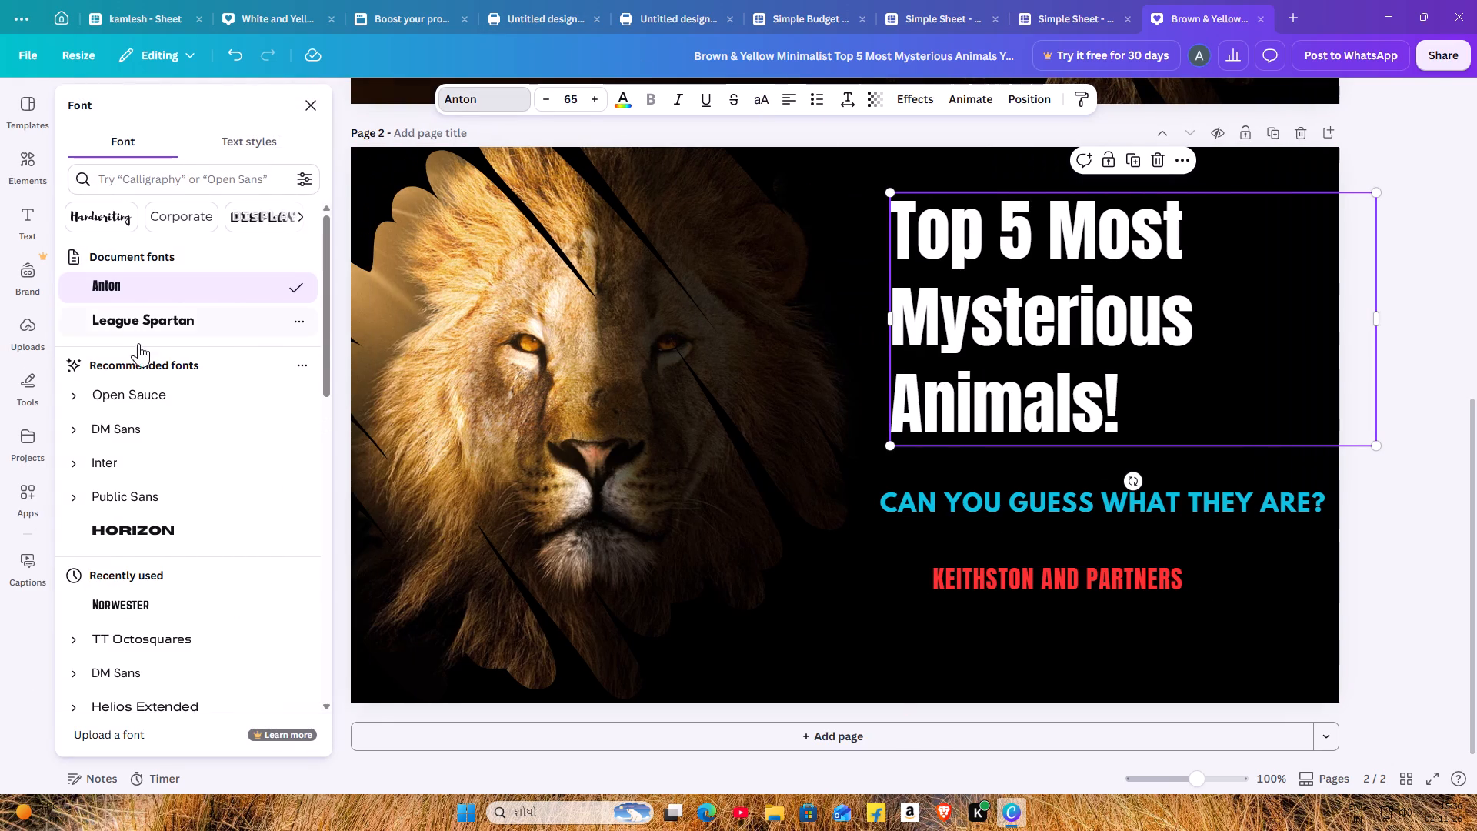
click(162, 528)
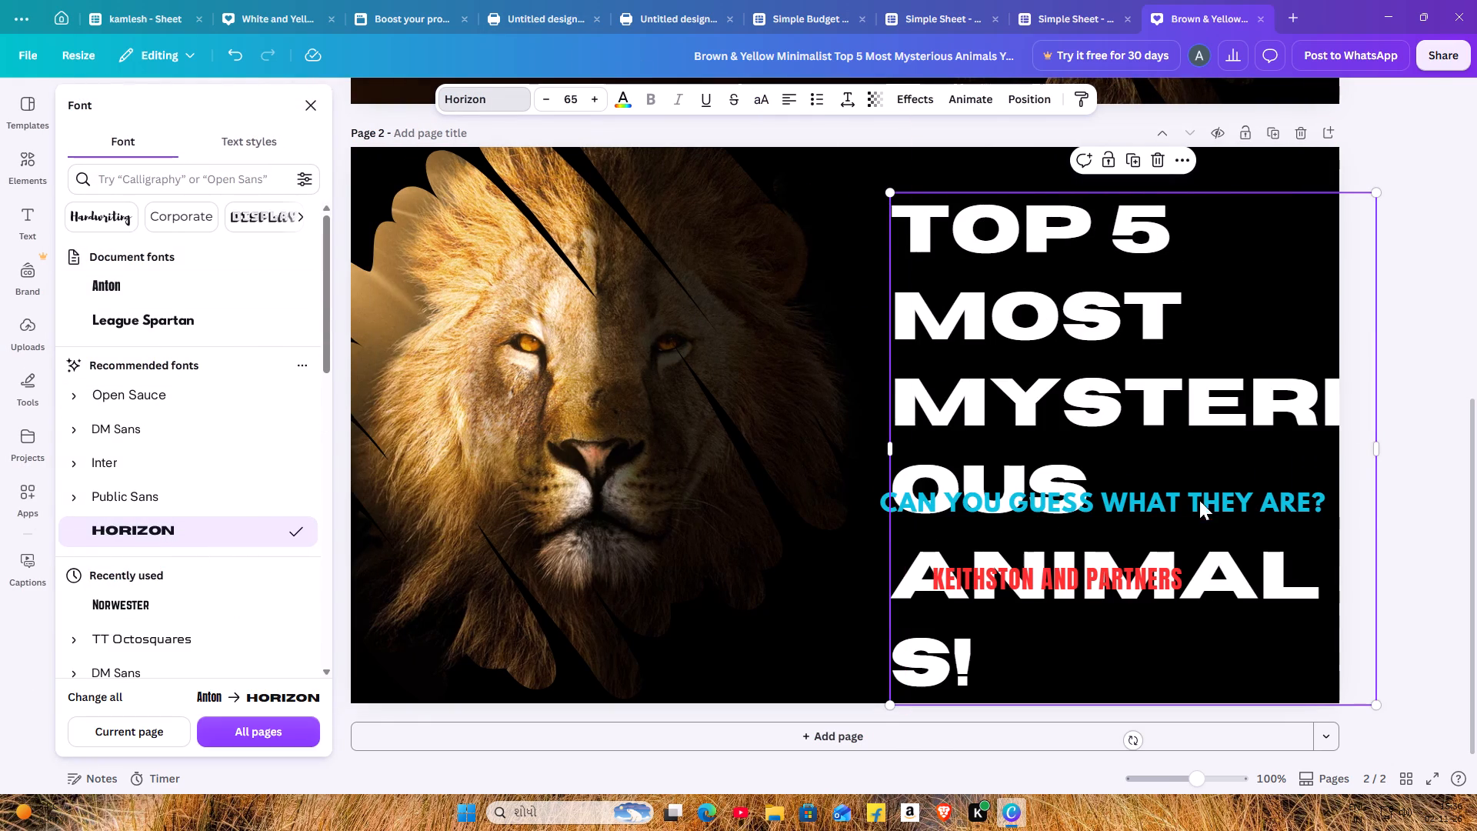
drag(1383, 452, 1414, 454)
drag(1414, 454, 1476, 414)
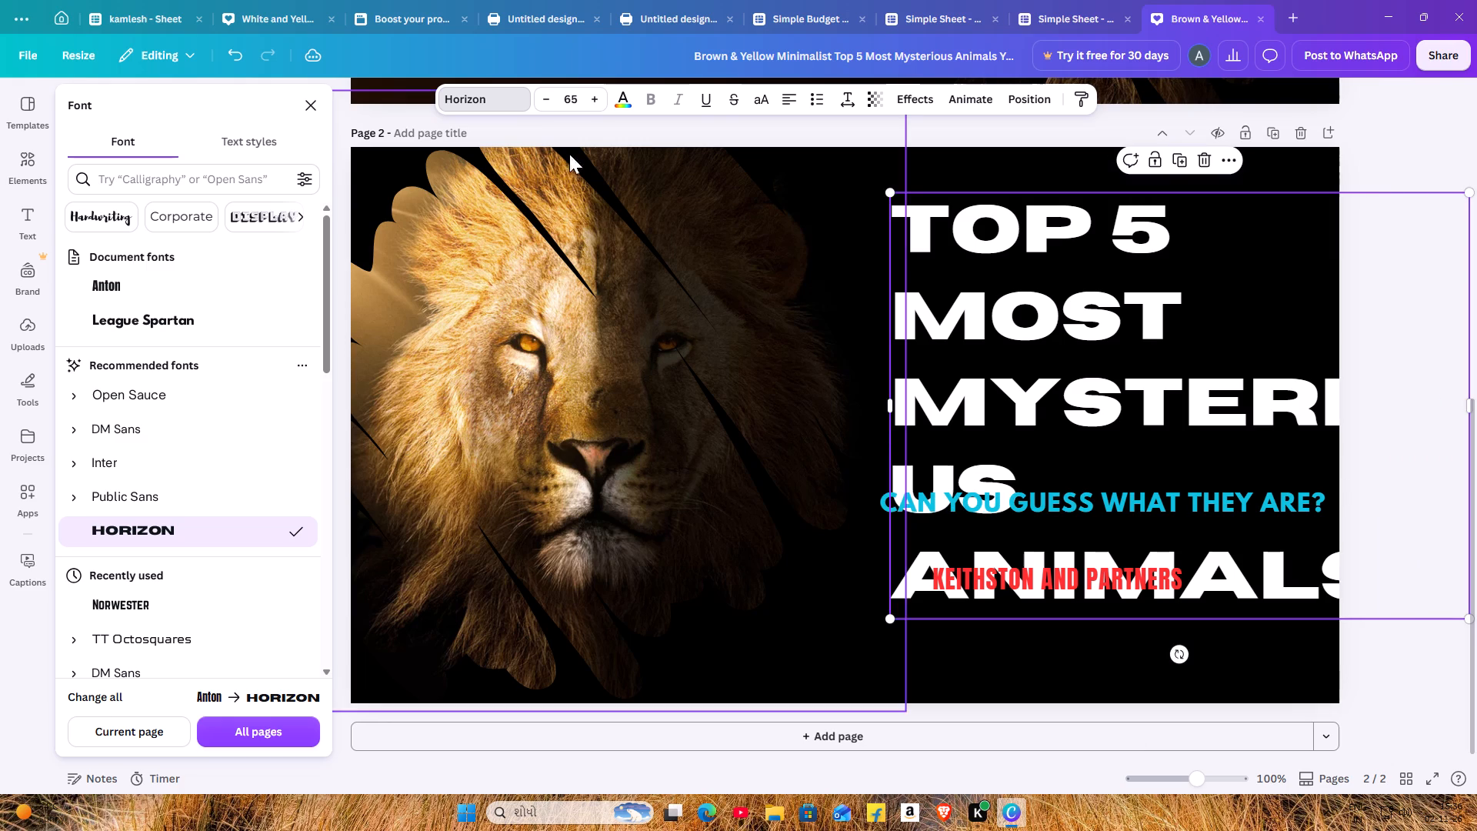
Reduce the page 2 title's font size to 39.
triple_click(545, 103)
triple_click(545, 103)
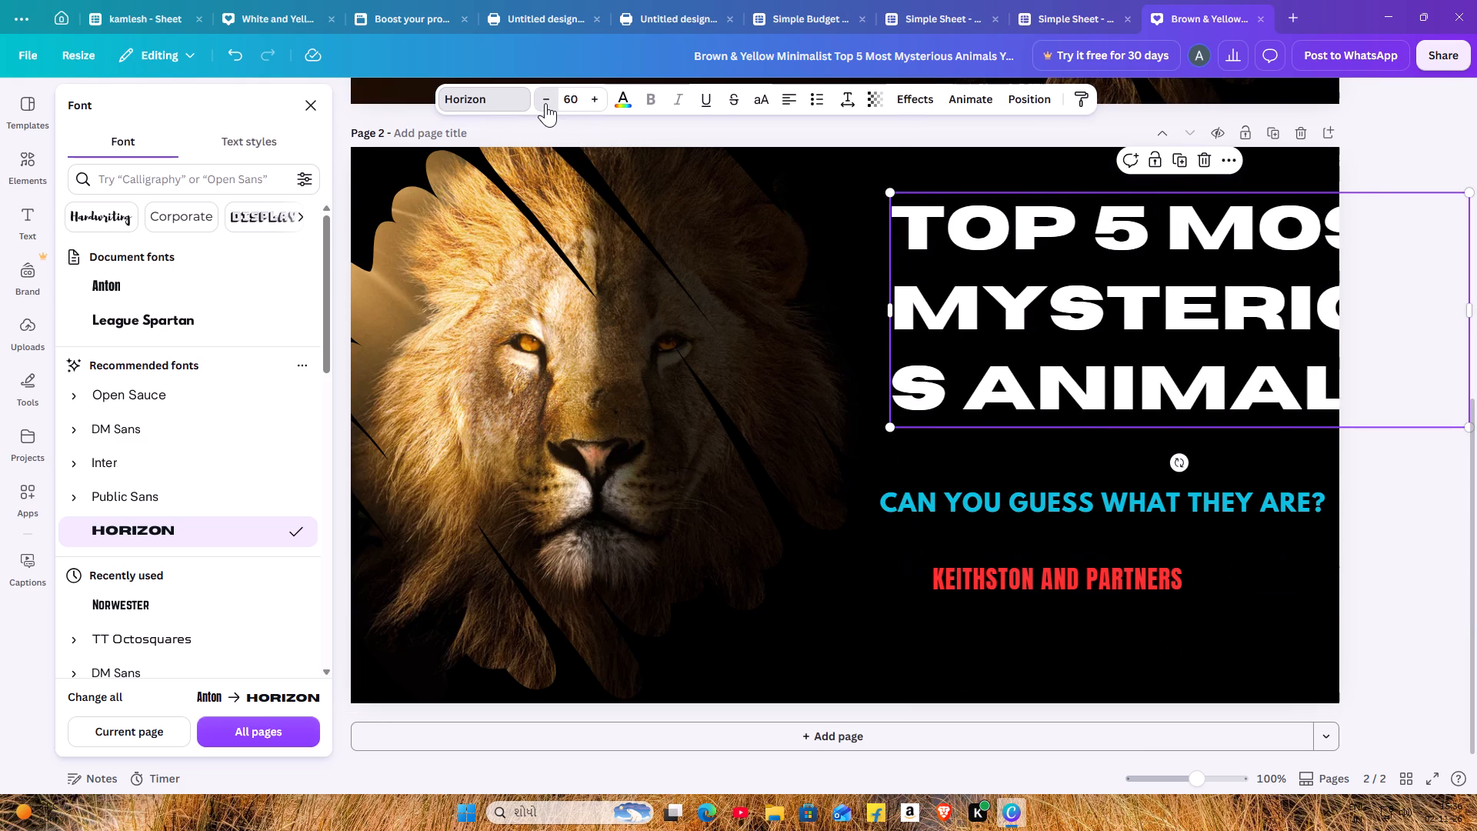
triple_click(545, 103)
triple_click(545, 103)
triple_click(545, 103)
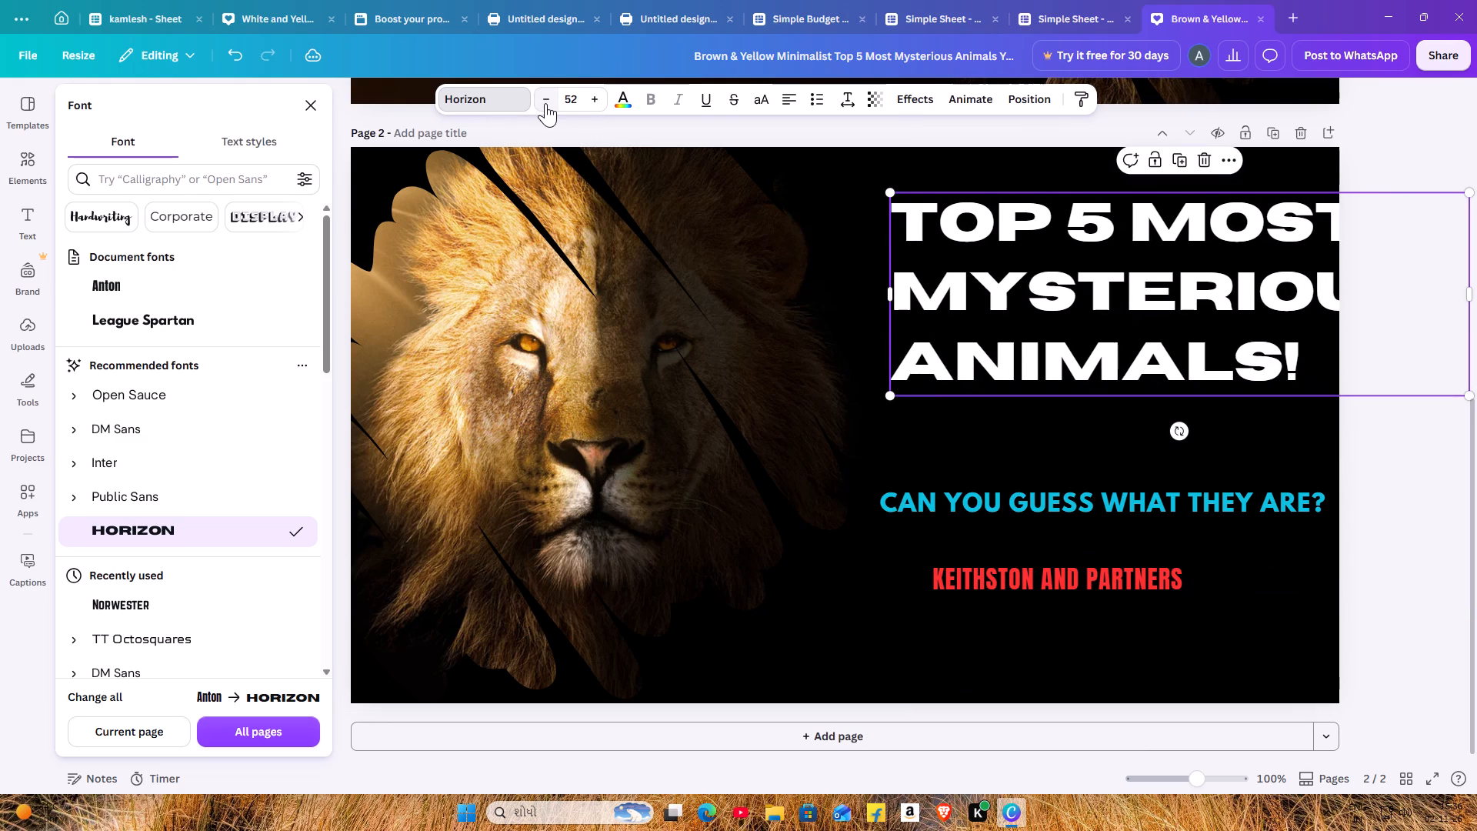
triple_click(545, 103)
triple_click(545, 103)
triple_click(545, 103)
click(545, 103)
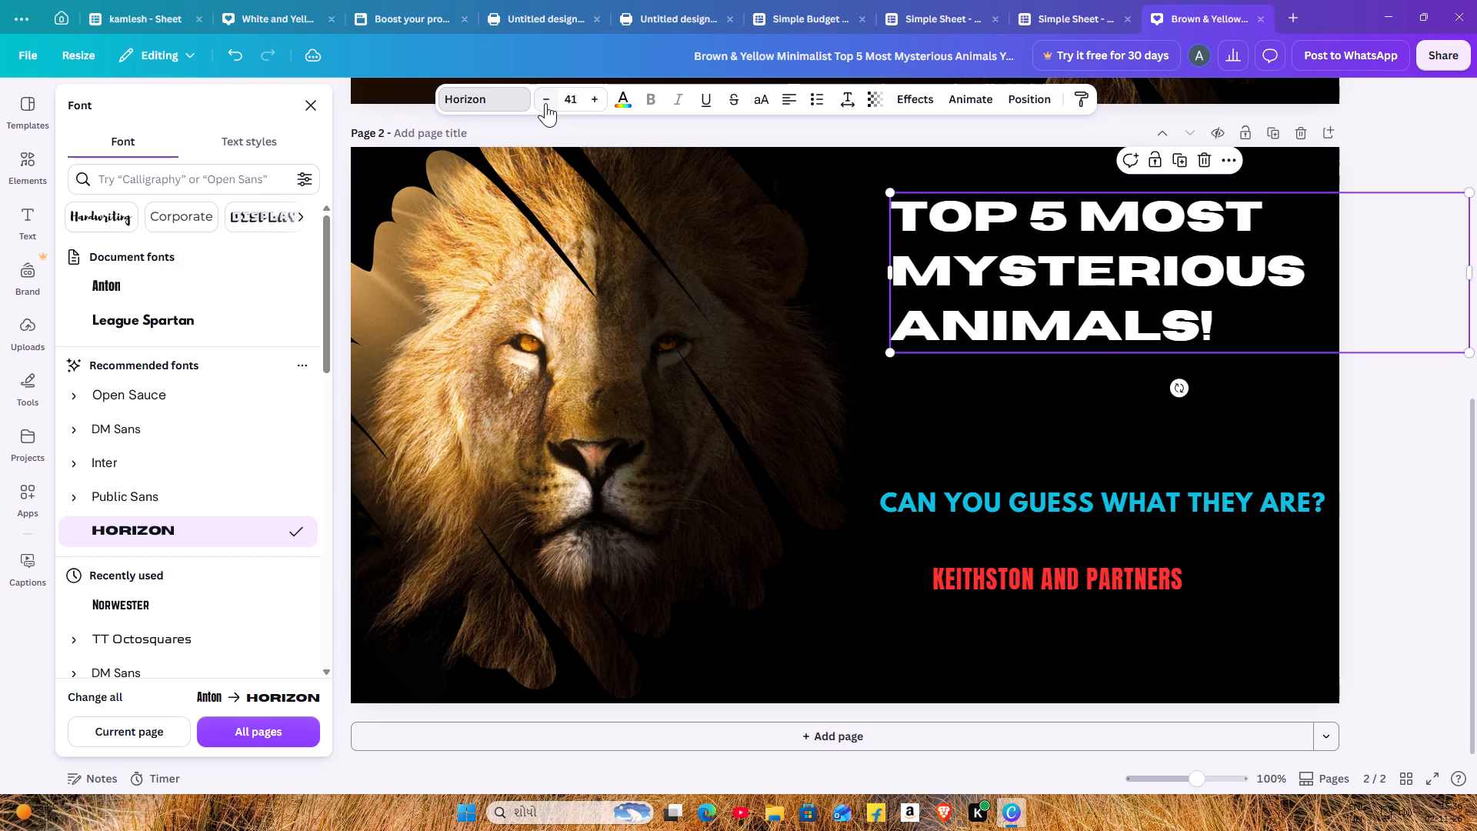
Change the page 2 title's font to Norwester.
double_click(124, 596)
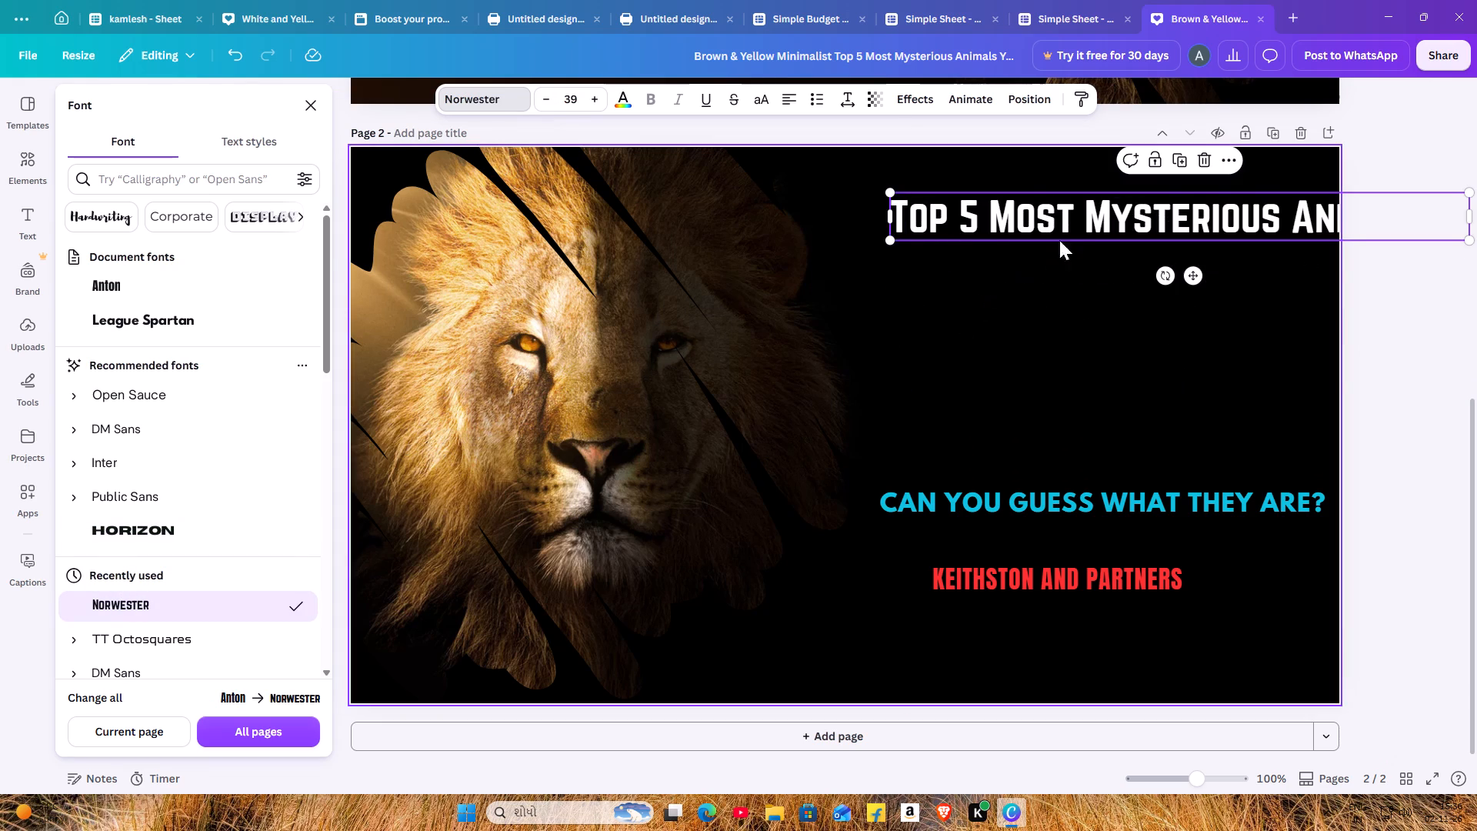
Move the page 2 title over the lion and narrow its text box so the title wraps onto three lines.
drag(1071, 219, 765, 288)
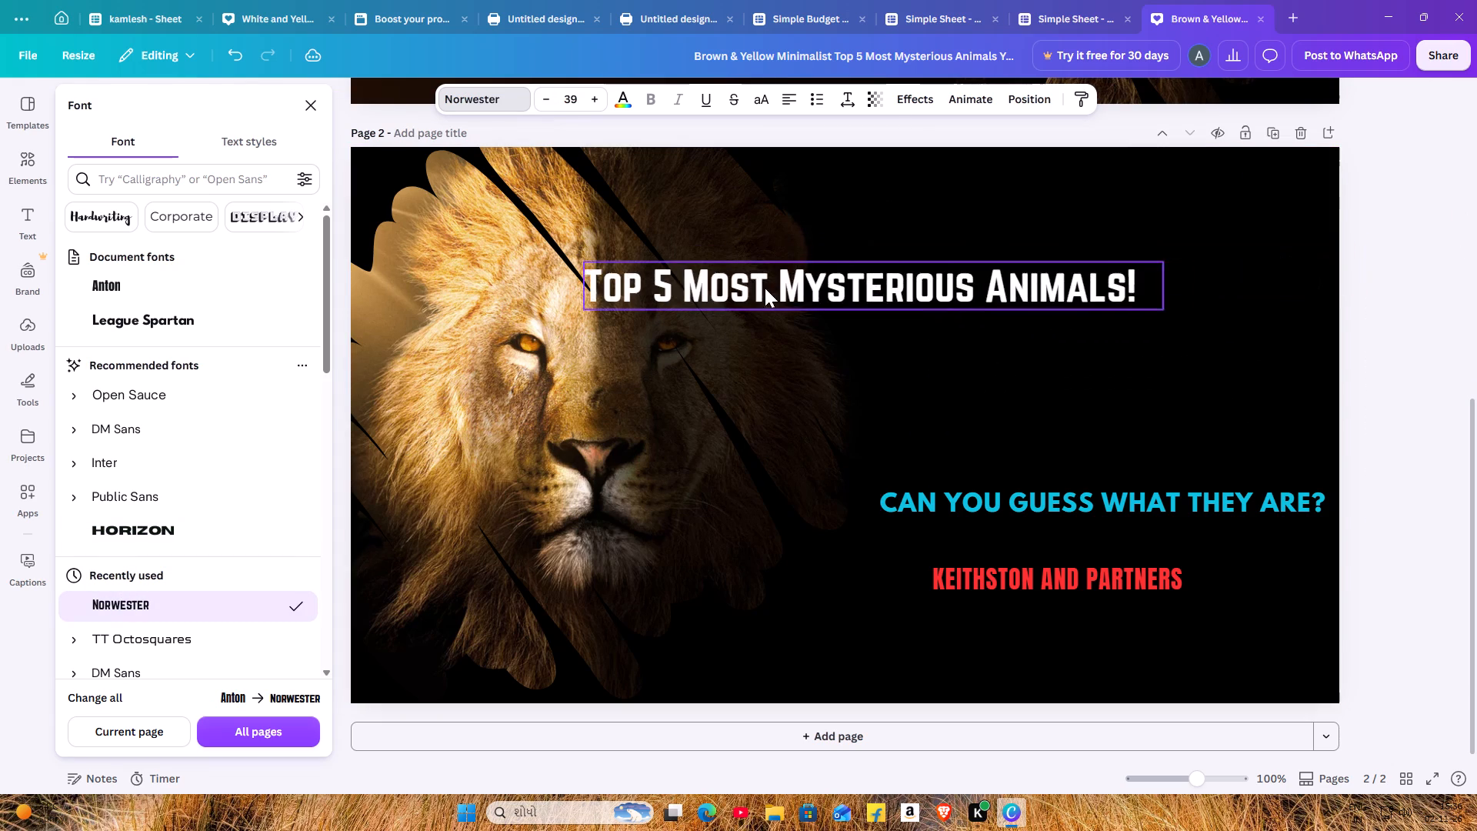
click(765, 288)
drag(1169, 289, 1142, 289)
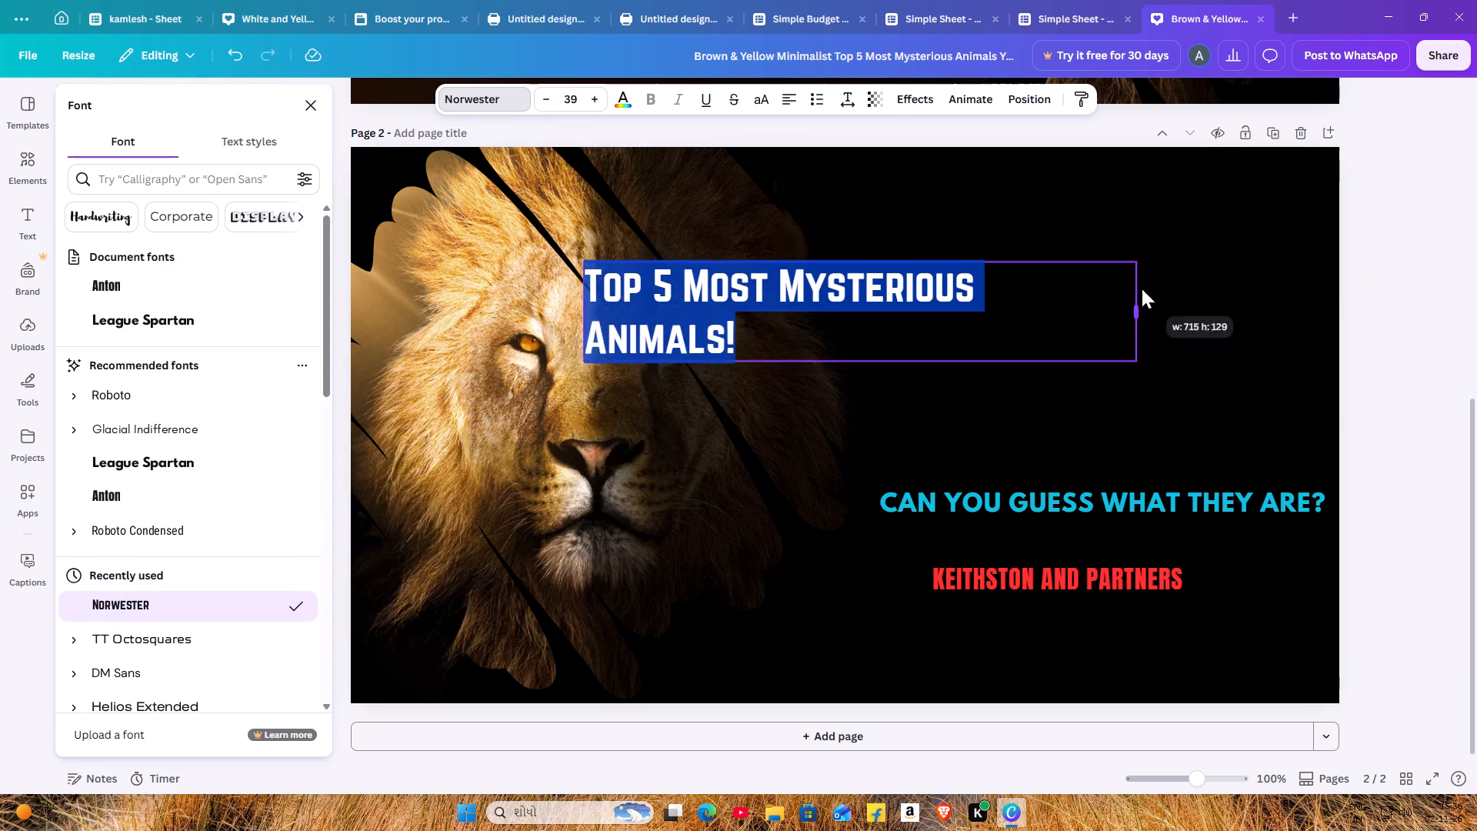
drag(1142, 289, 878, 315)
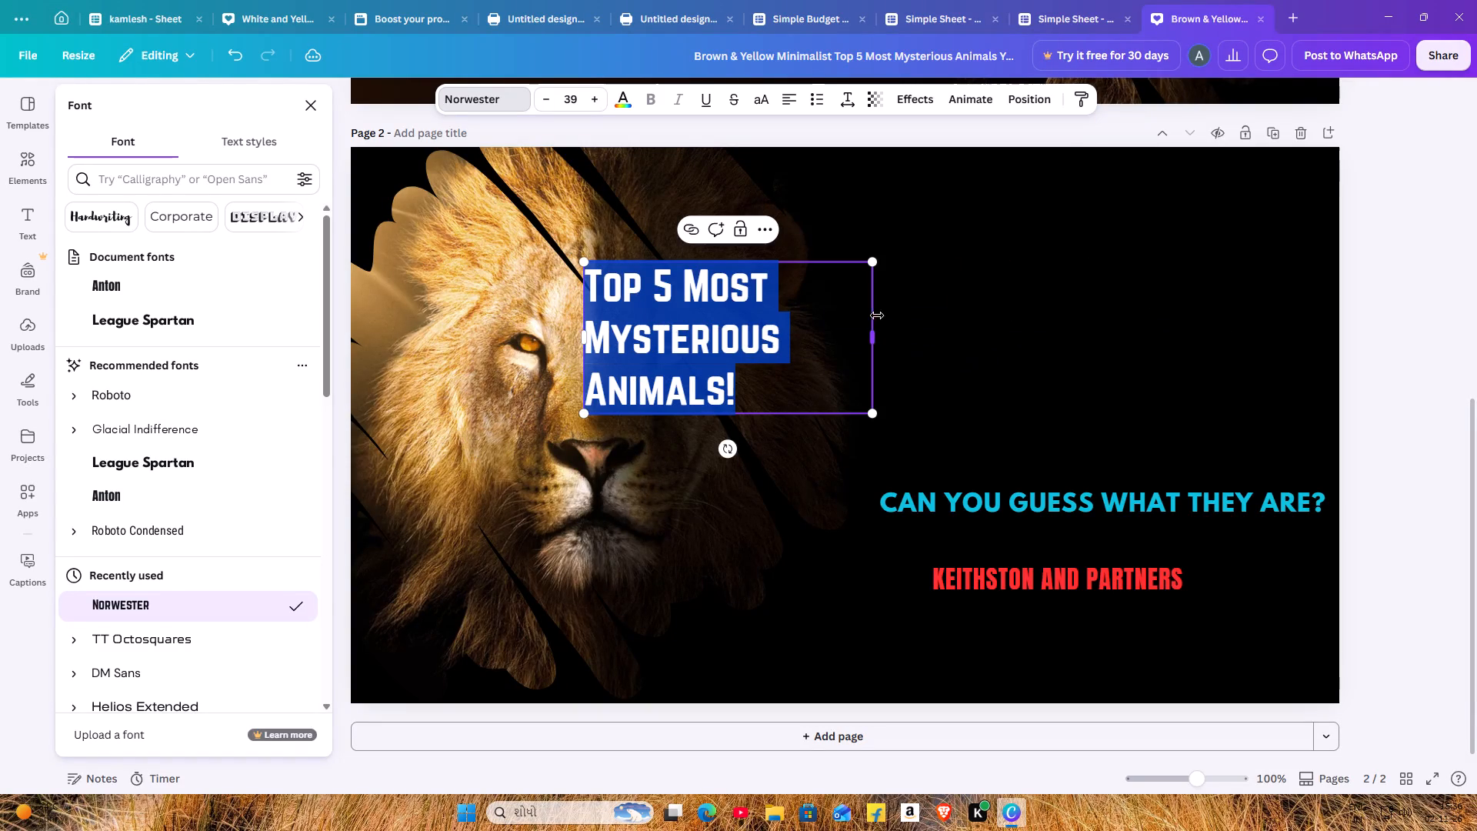
Move the three-line title off the lion onto the black area above the subtitle.
drag(729, 326, 875, 312)
drag(817, 319, 835, 324)
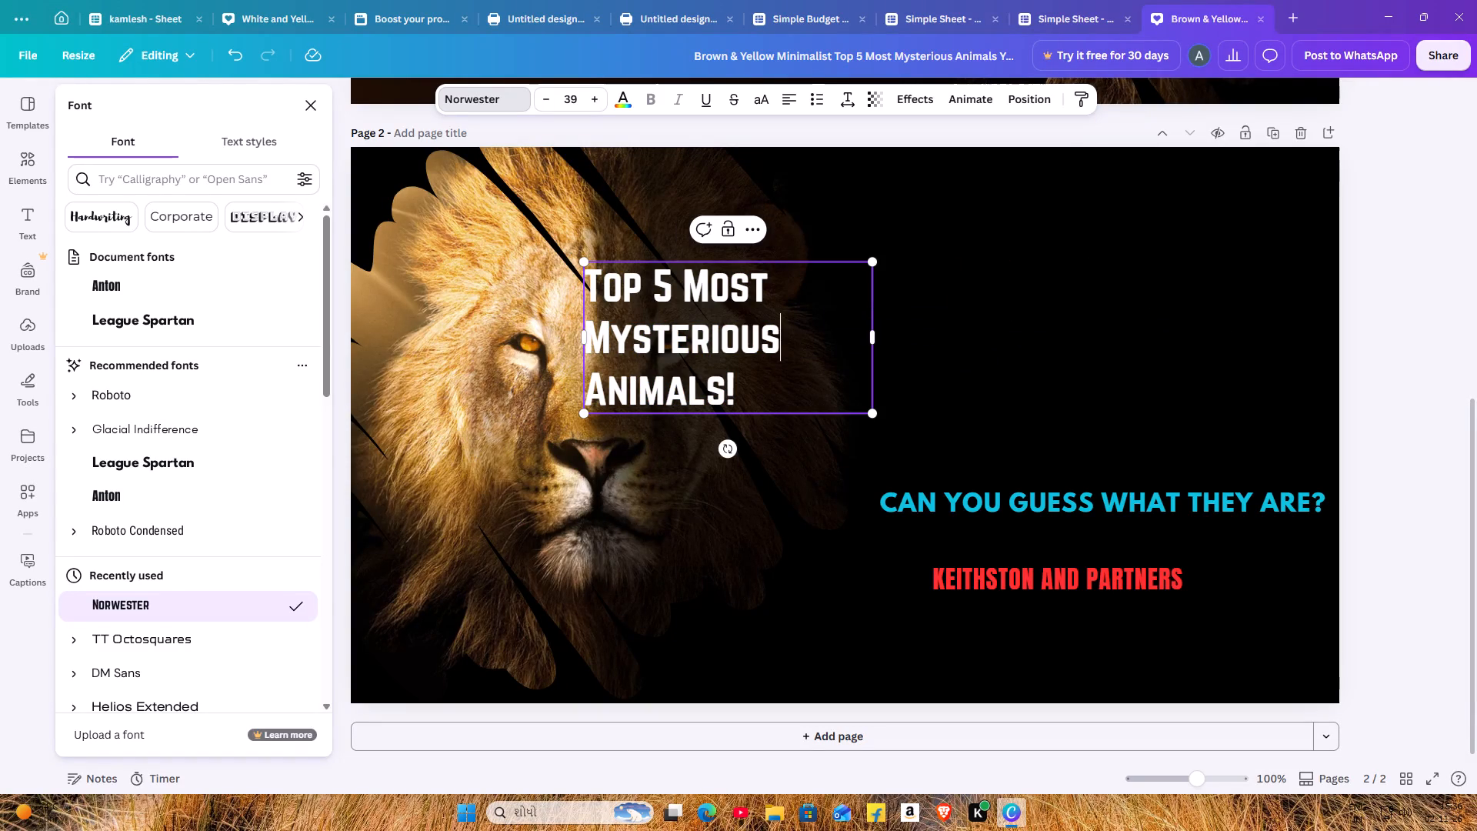
drag(835, 324, 852, 324)
click(668, 340)
key(Right)
right_click(1012, 326)
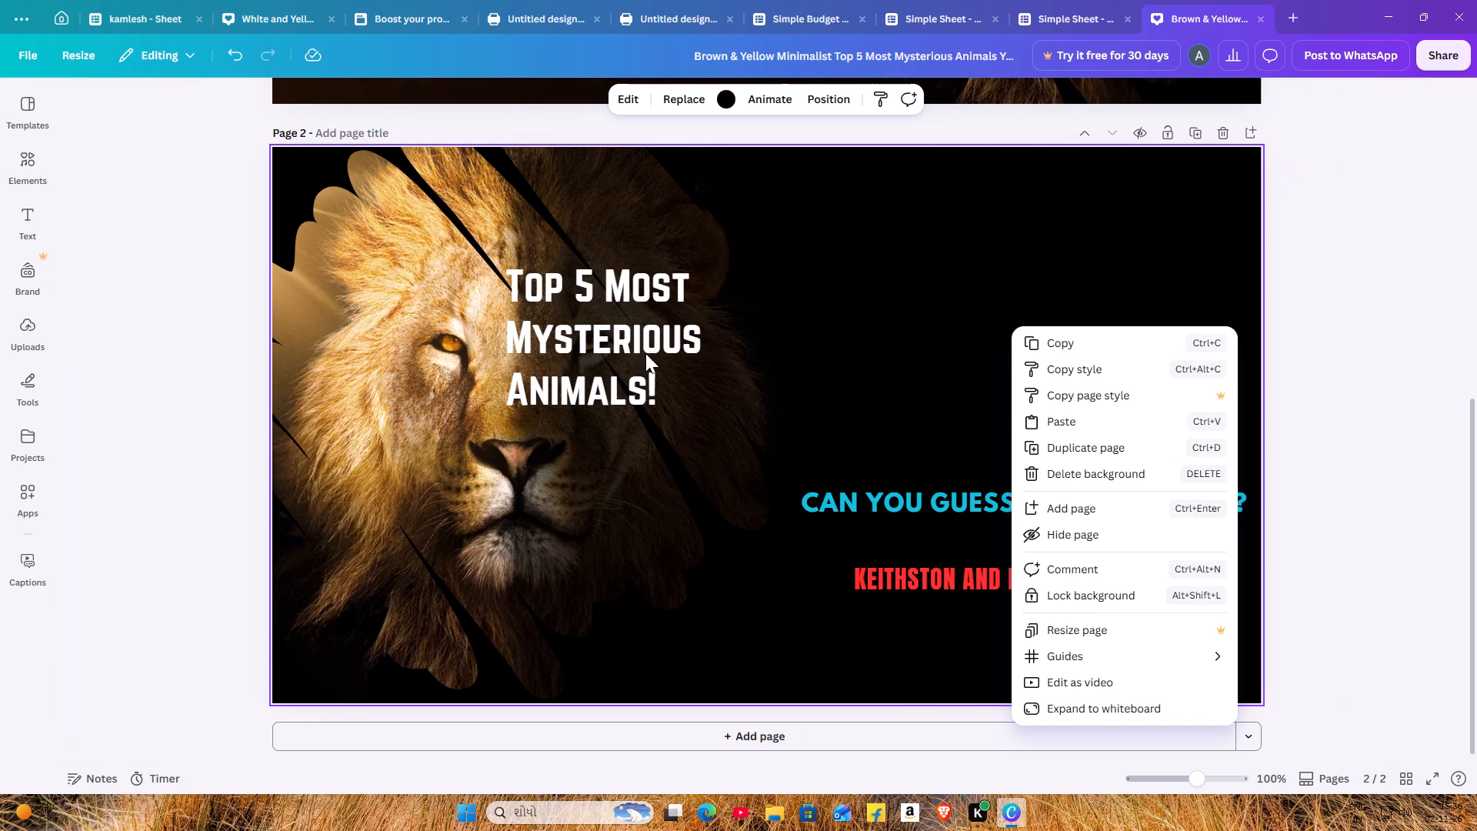
double_click(610, 345)
drag(612, 345, 952, 308)
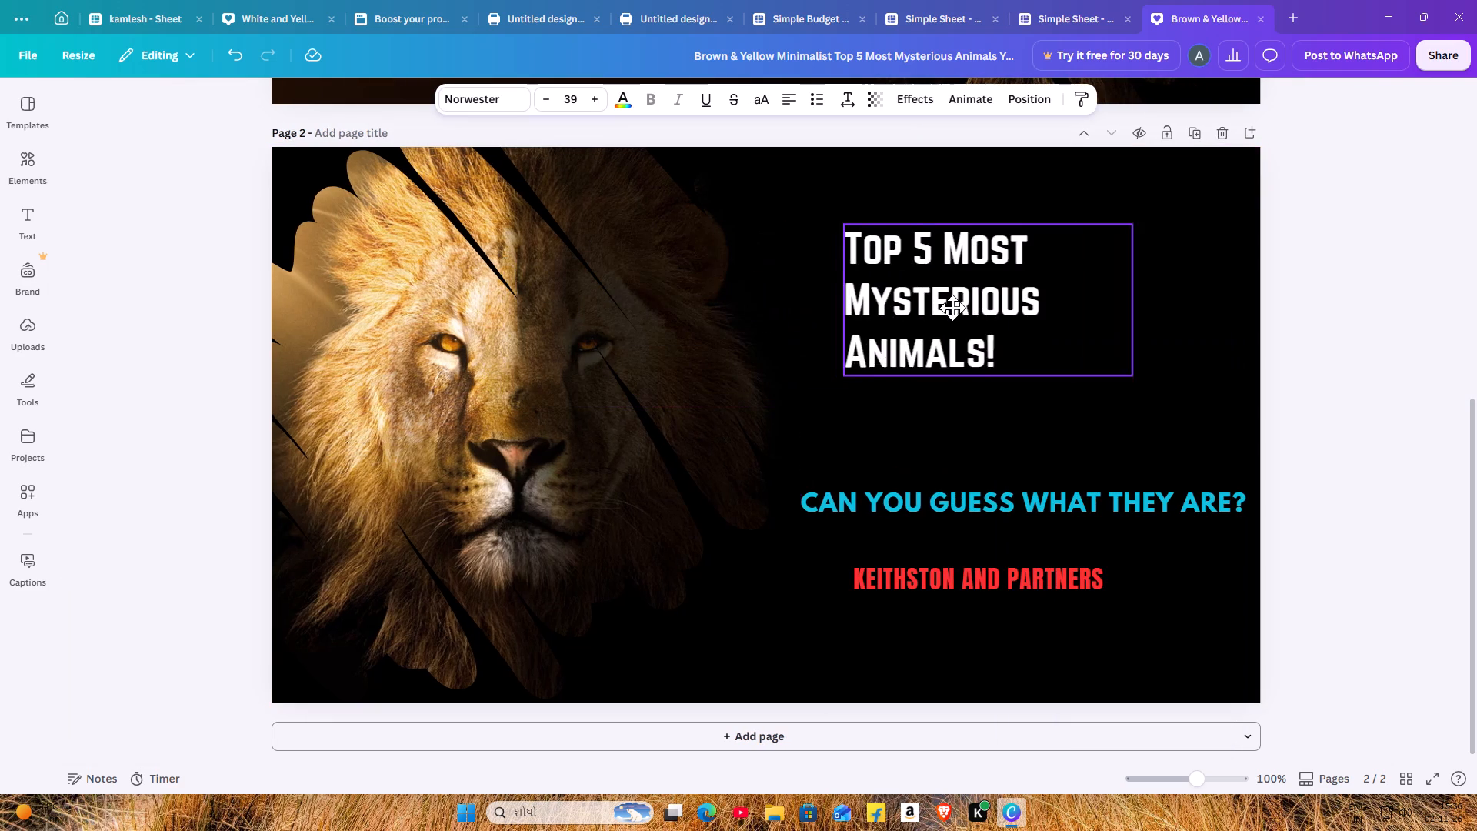
drag(952, 308, 978, 315)
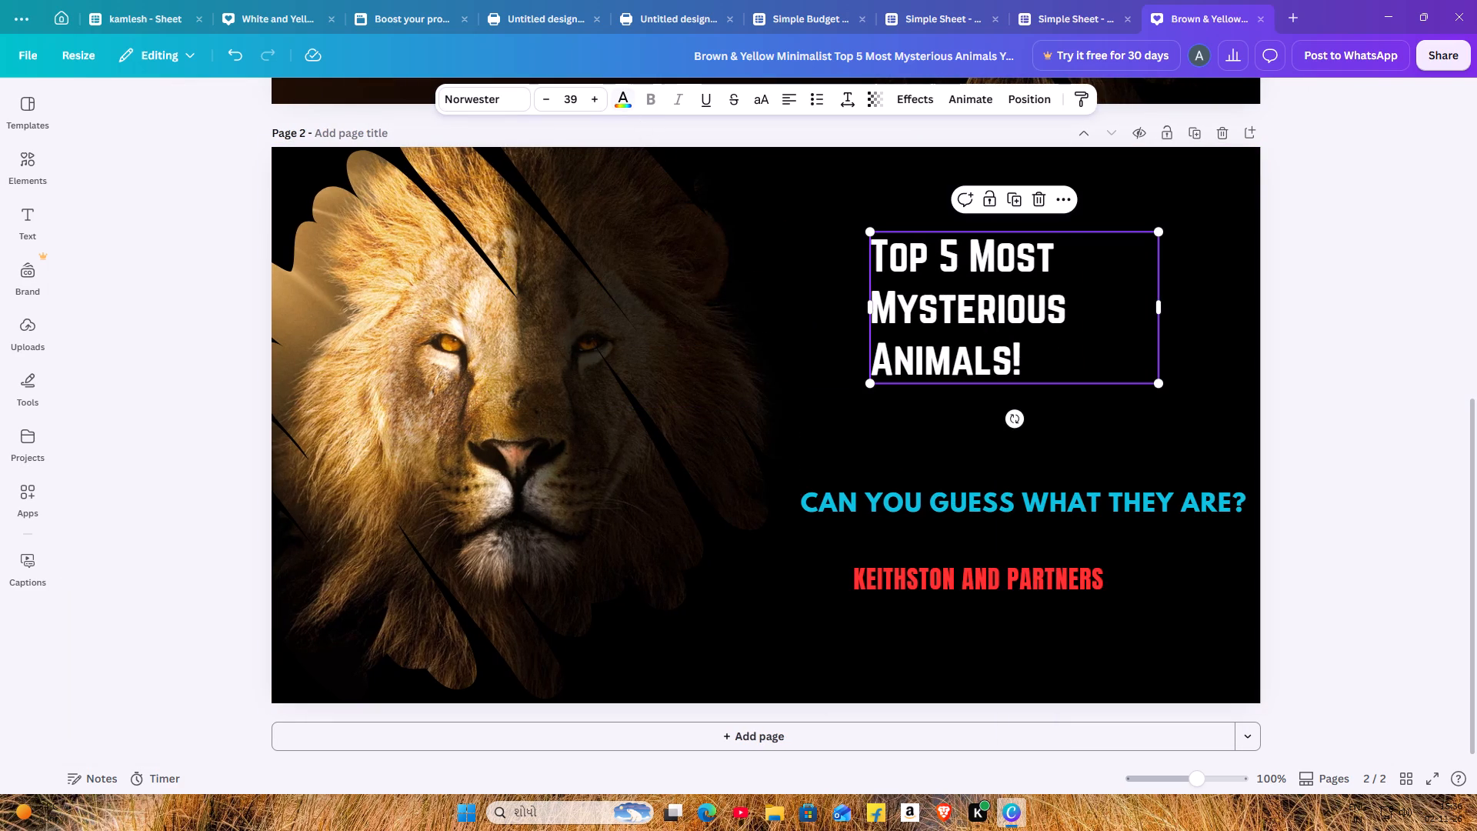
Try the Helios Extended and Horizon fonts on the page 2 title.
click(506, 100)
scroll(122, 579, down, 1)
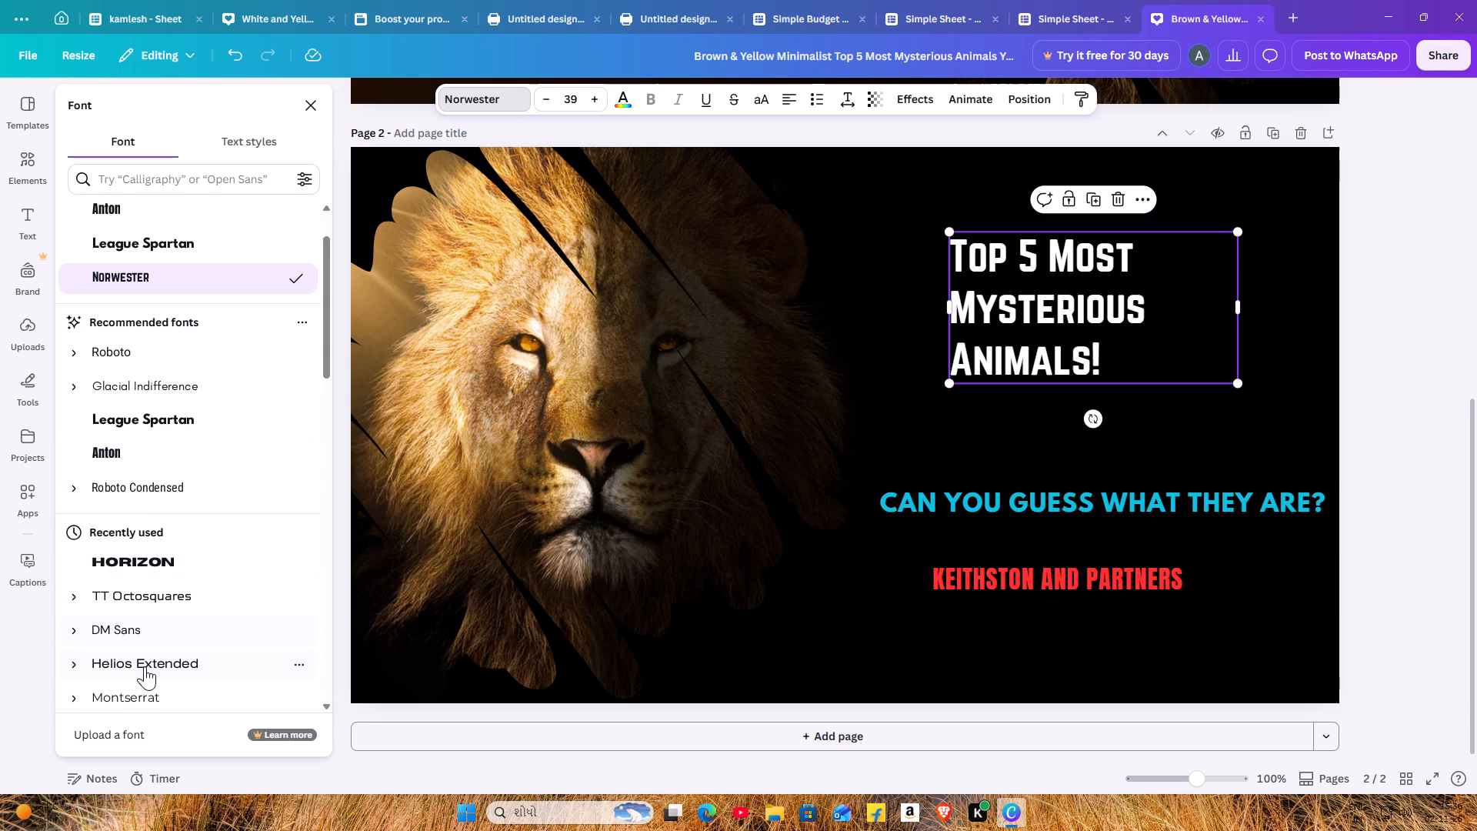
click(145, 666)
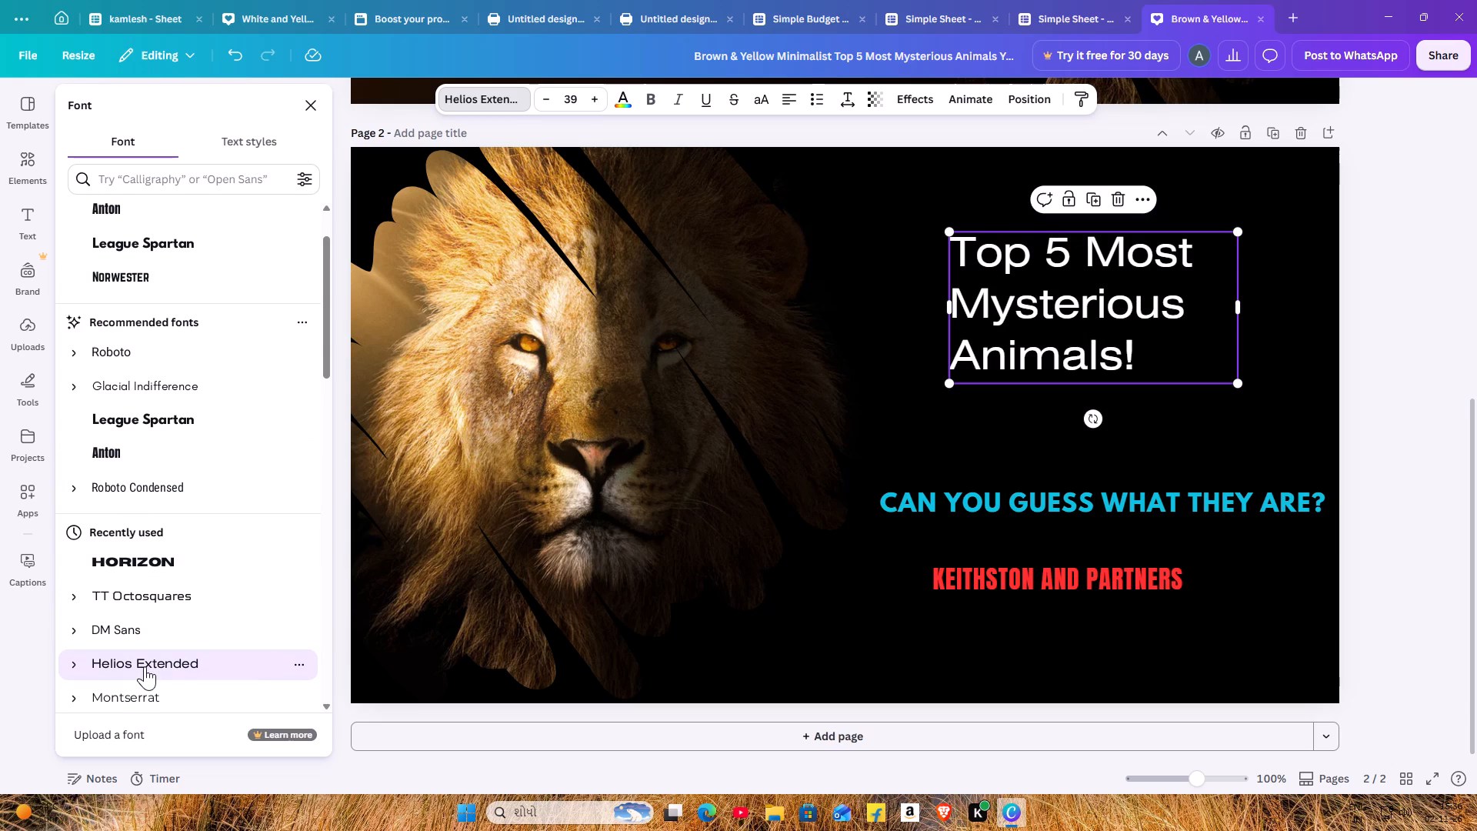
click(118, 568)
Change the page 2 title's font to Montserrat from the recently used fonts.
scroll(118, 576, down, 1)
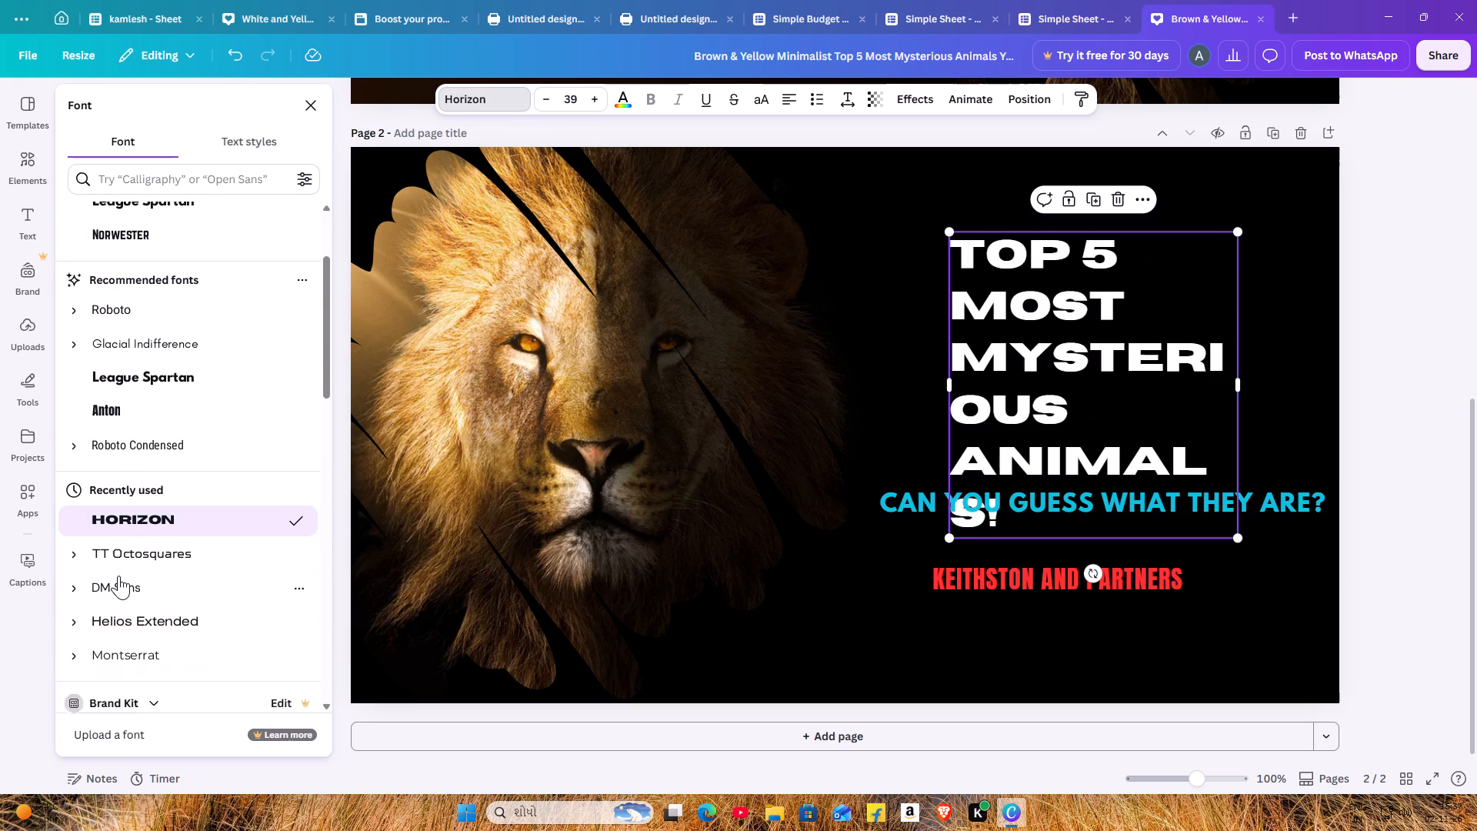
scroll(118, 584, down, 1)
click(138, 536)
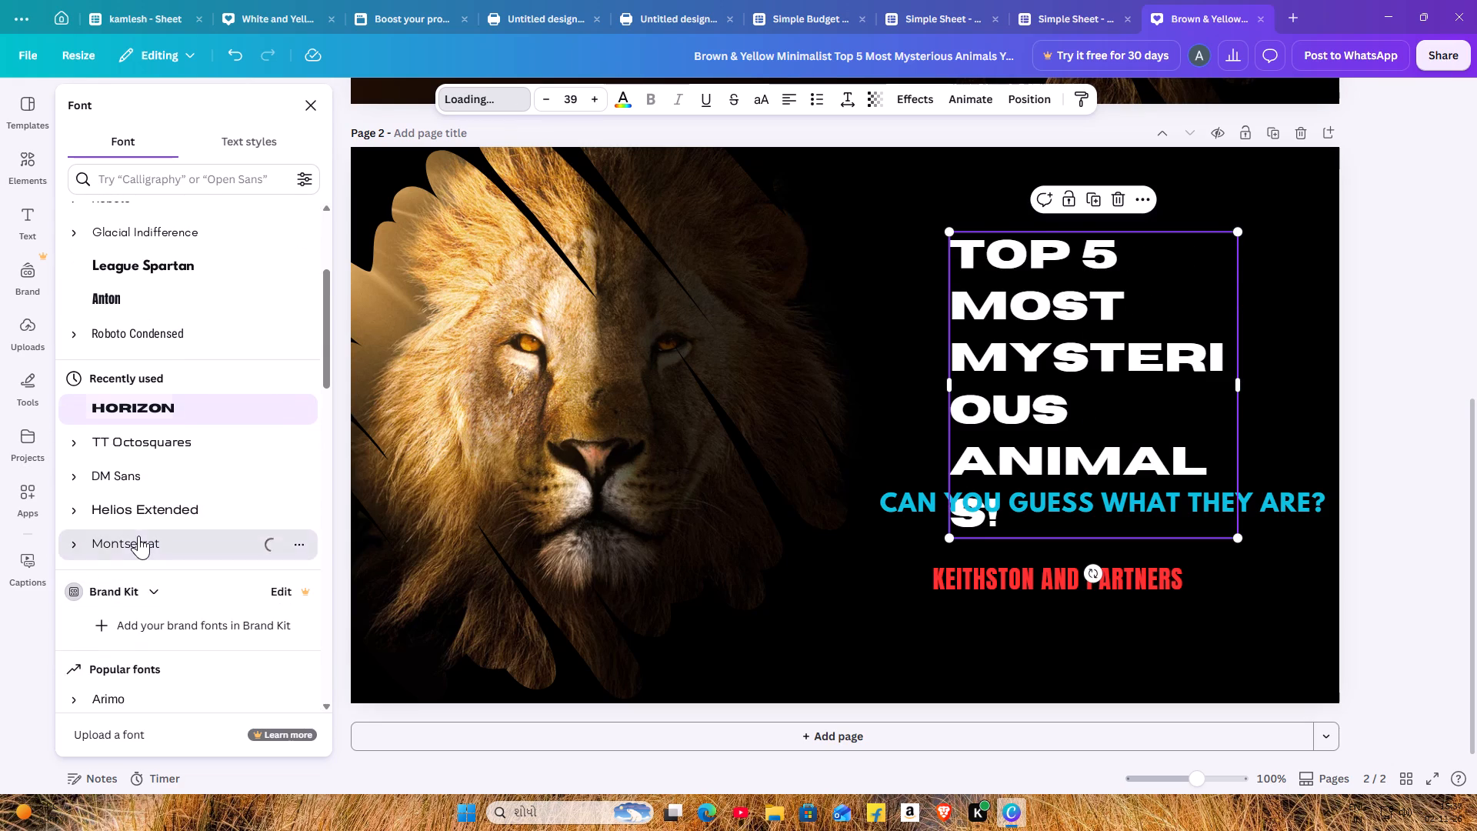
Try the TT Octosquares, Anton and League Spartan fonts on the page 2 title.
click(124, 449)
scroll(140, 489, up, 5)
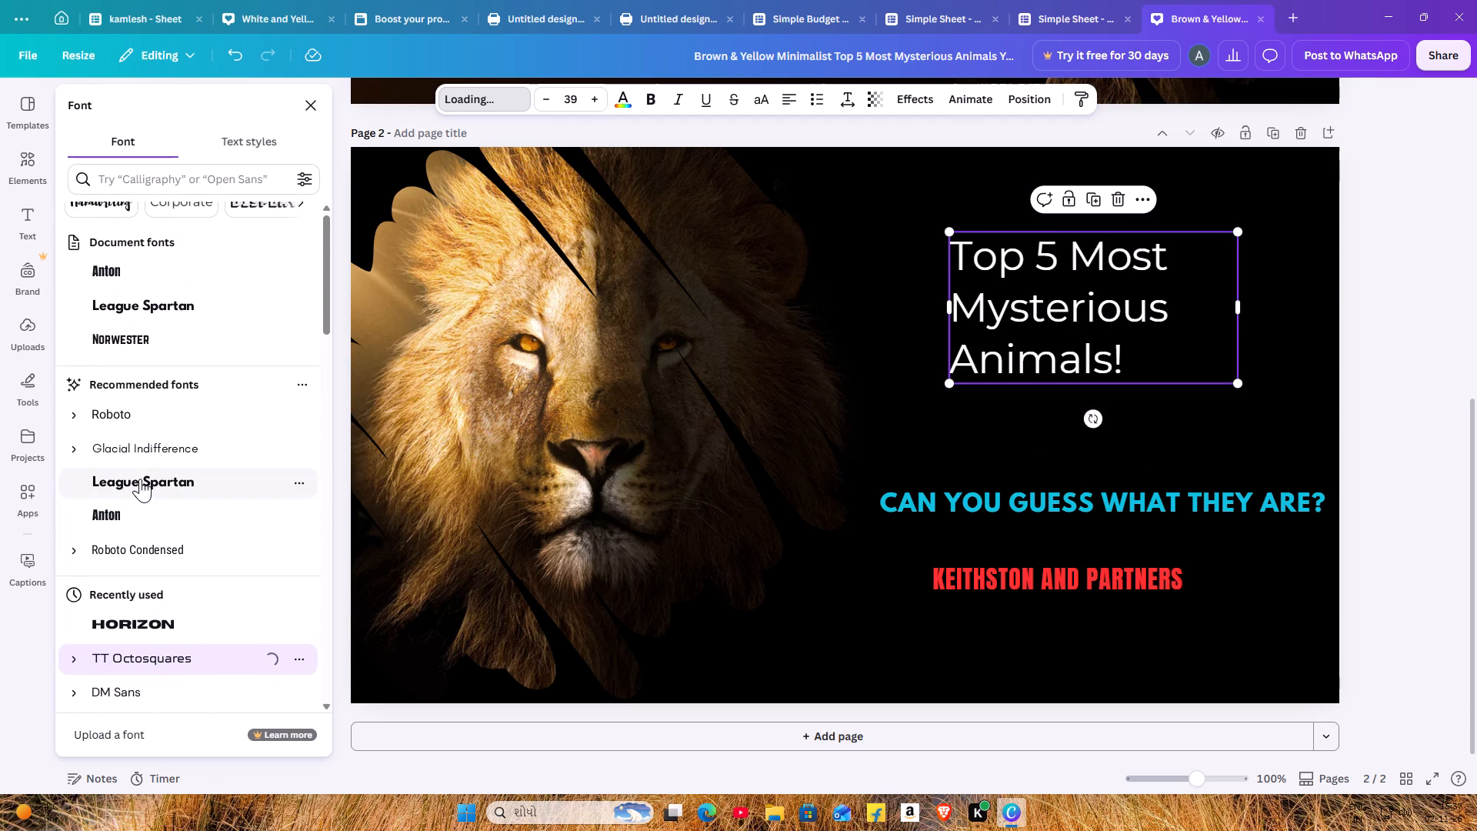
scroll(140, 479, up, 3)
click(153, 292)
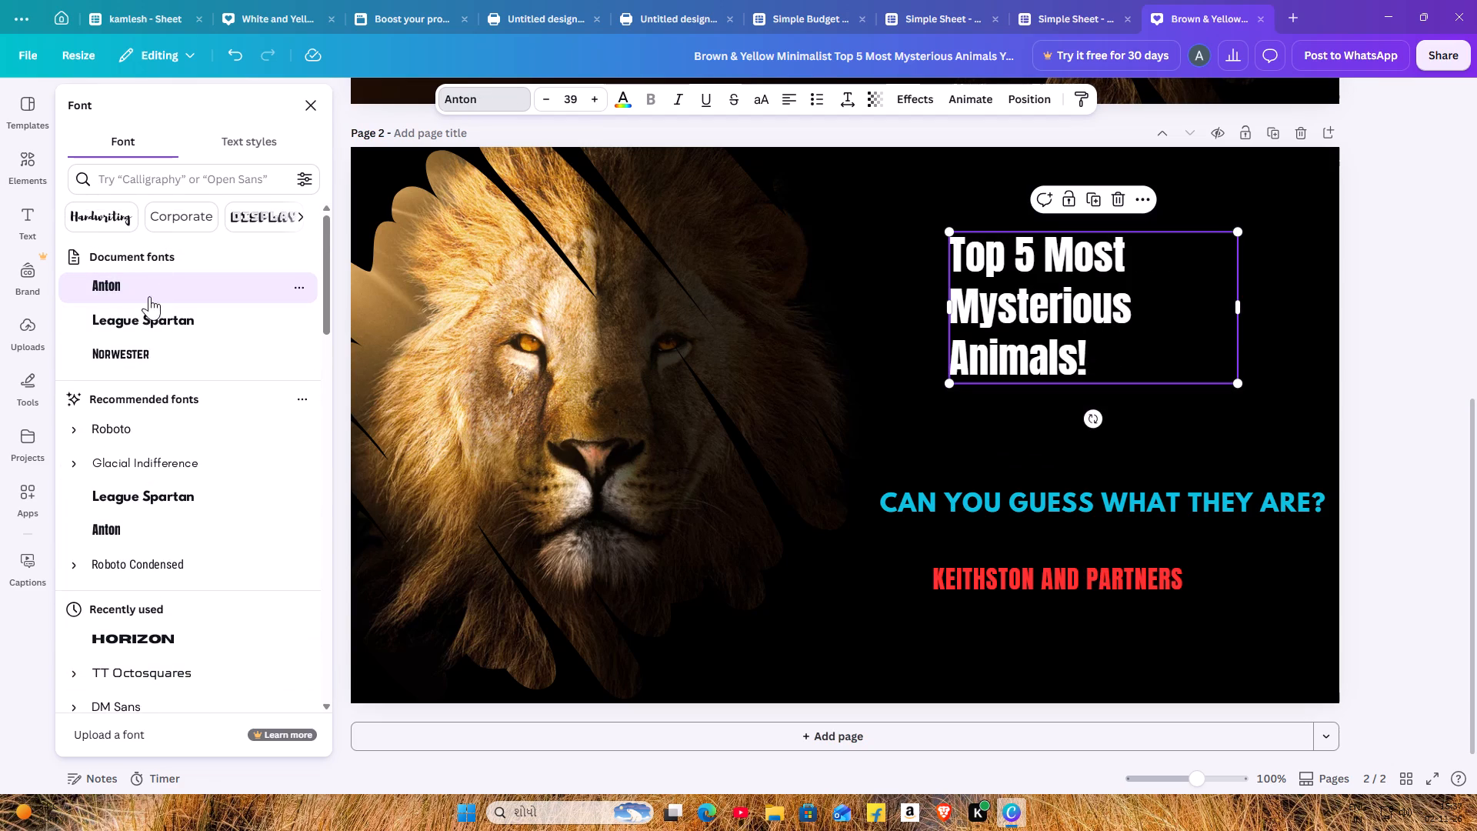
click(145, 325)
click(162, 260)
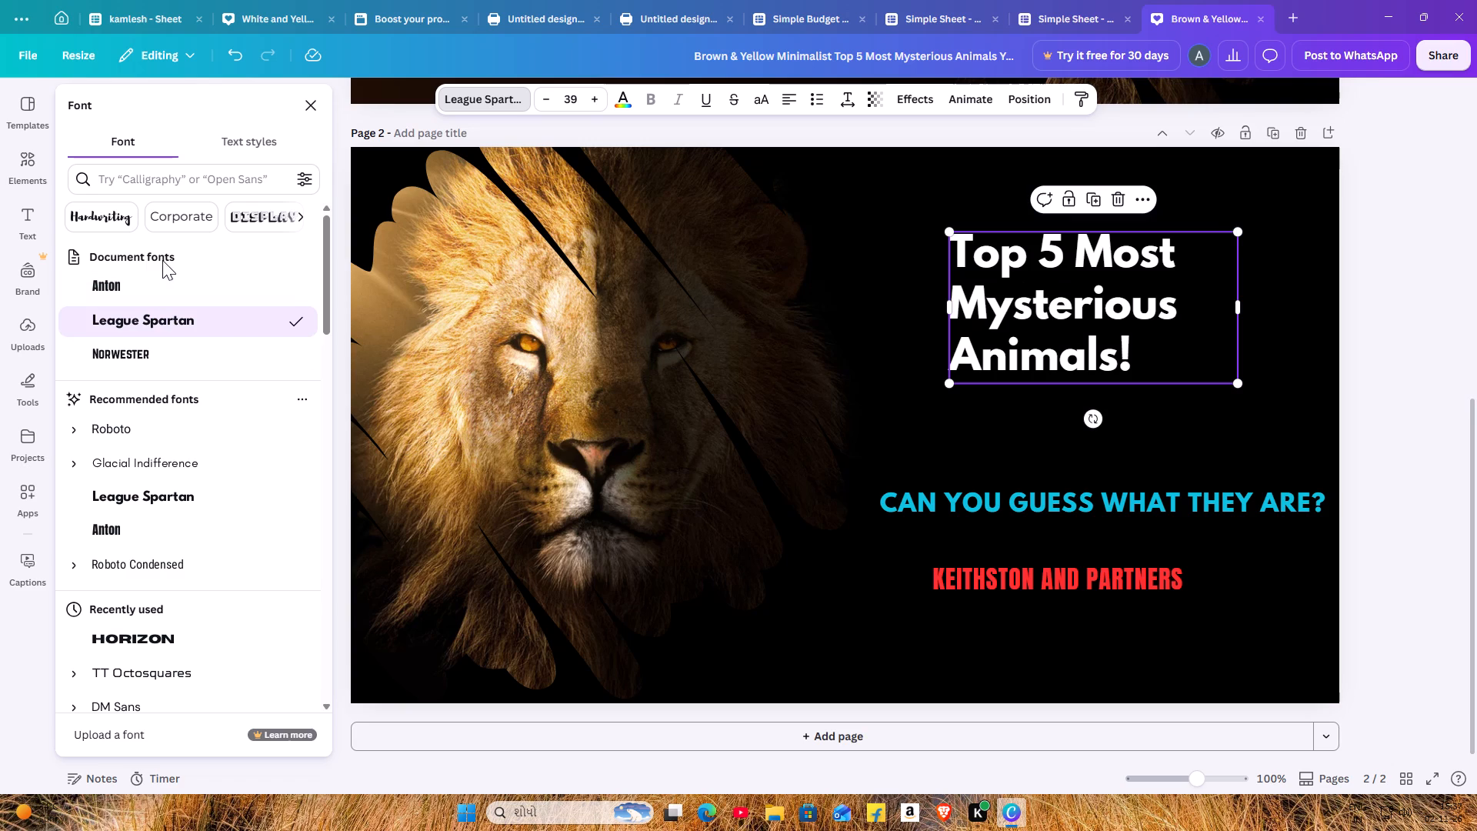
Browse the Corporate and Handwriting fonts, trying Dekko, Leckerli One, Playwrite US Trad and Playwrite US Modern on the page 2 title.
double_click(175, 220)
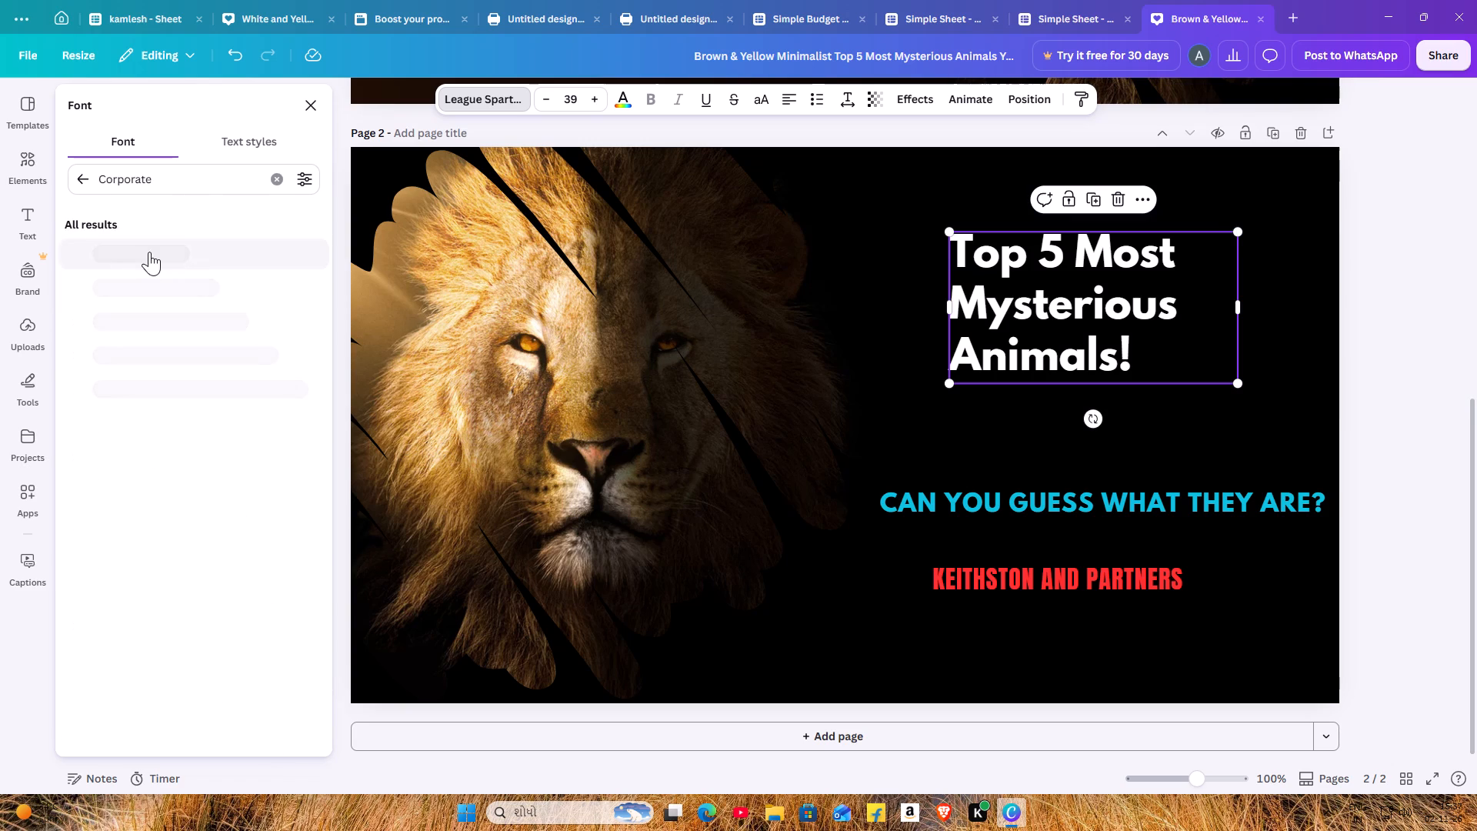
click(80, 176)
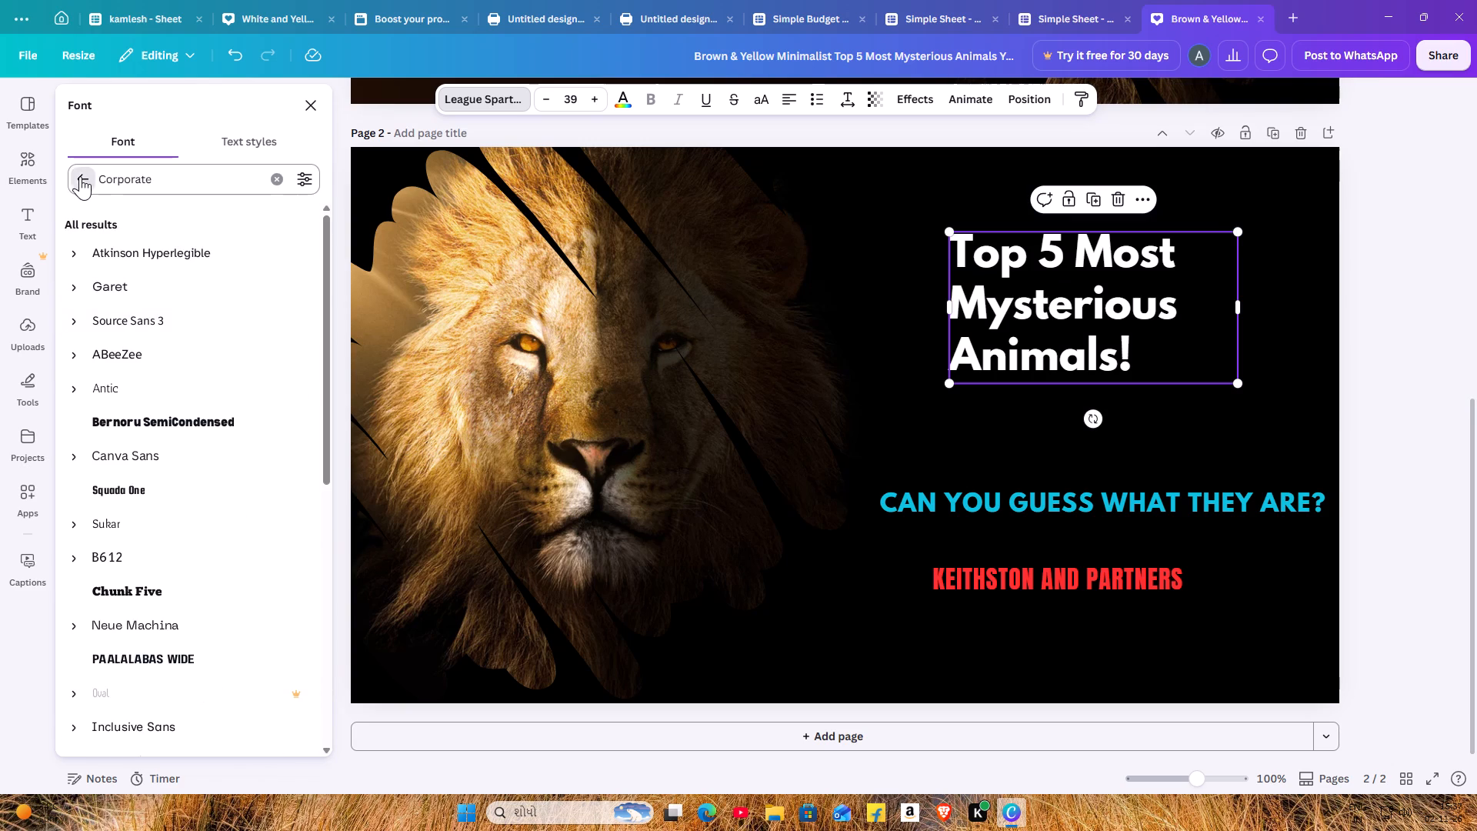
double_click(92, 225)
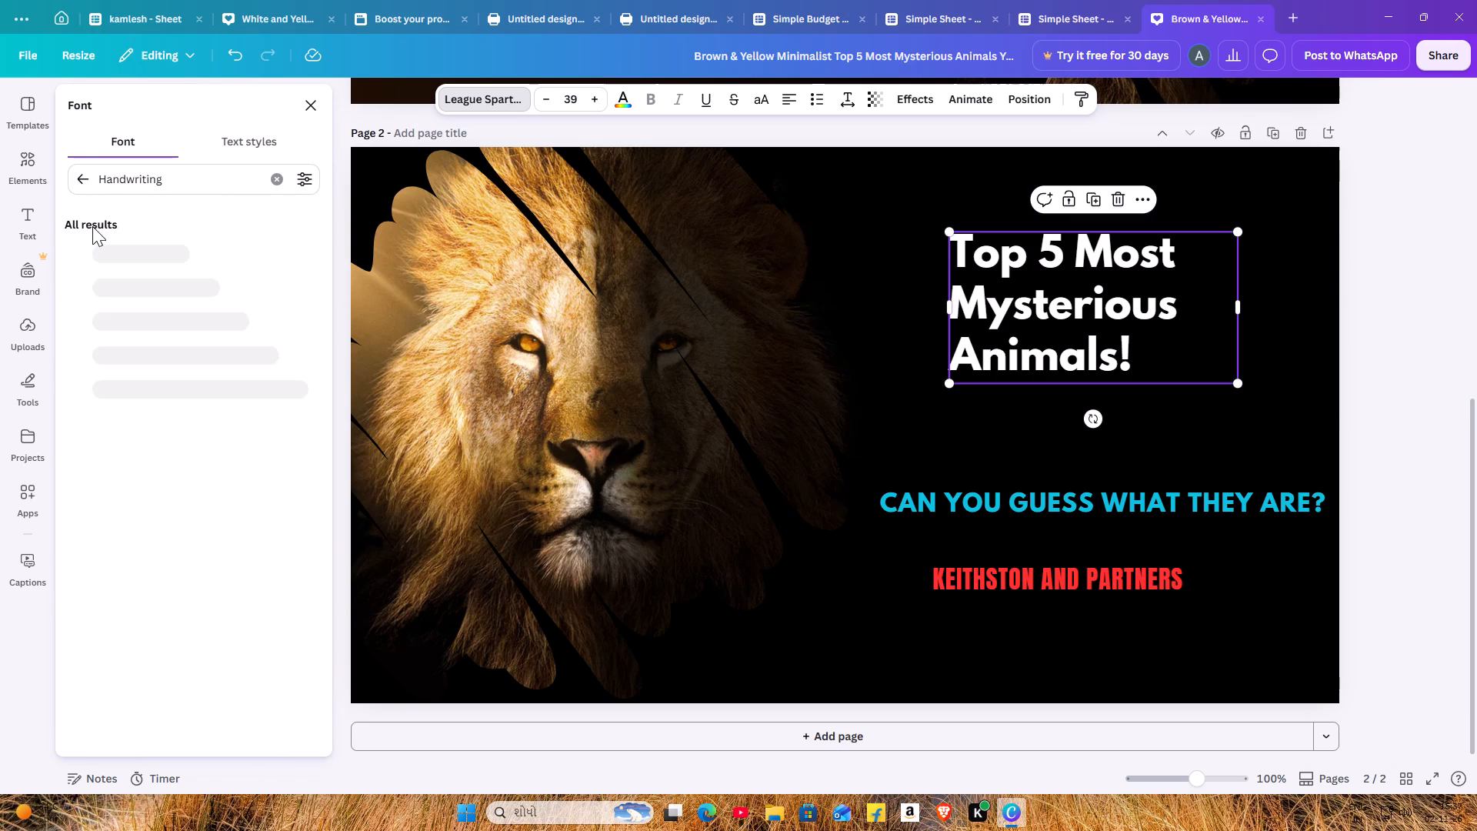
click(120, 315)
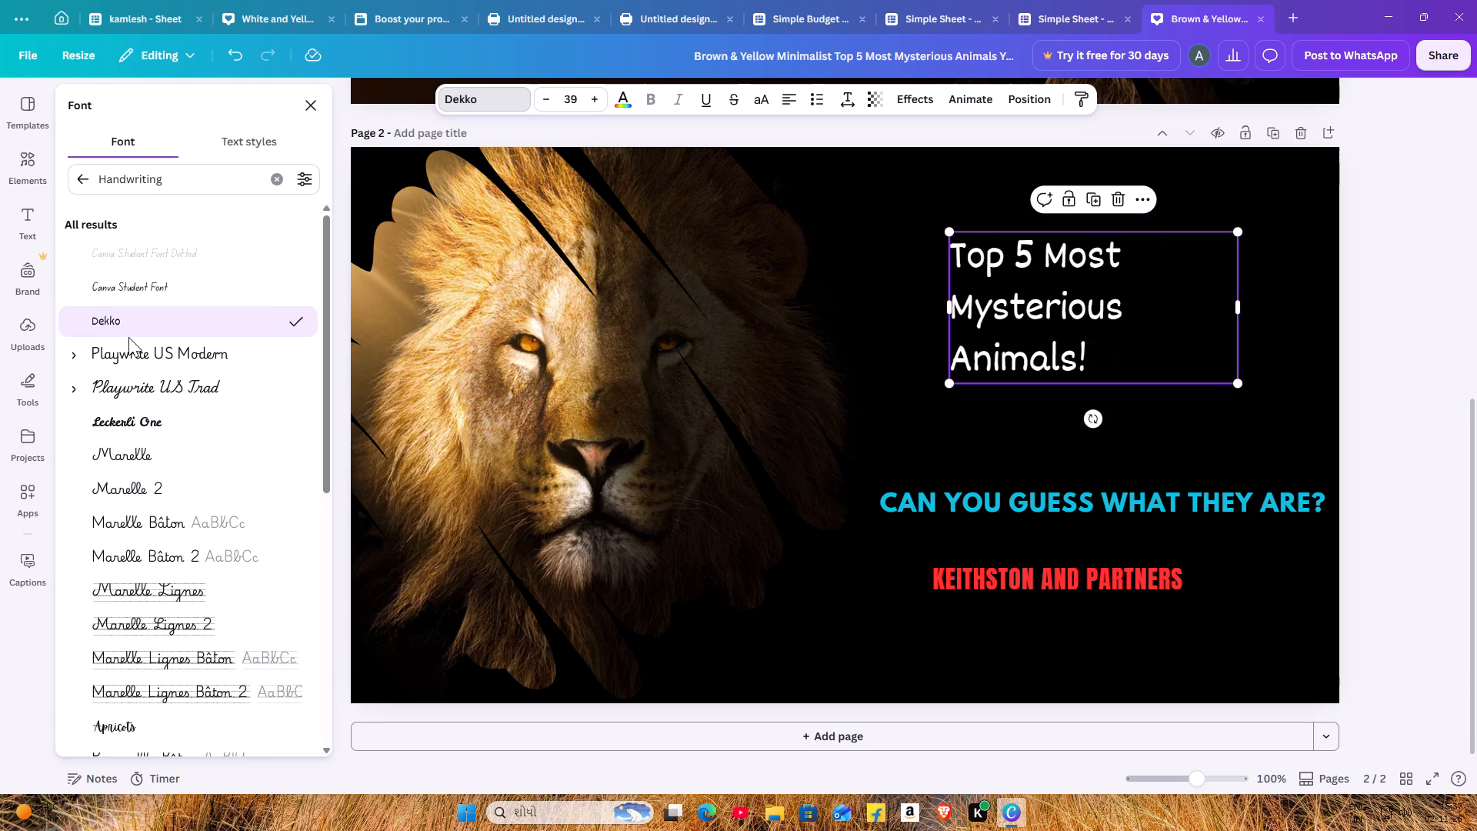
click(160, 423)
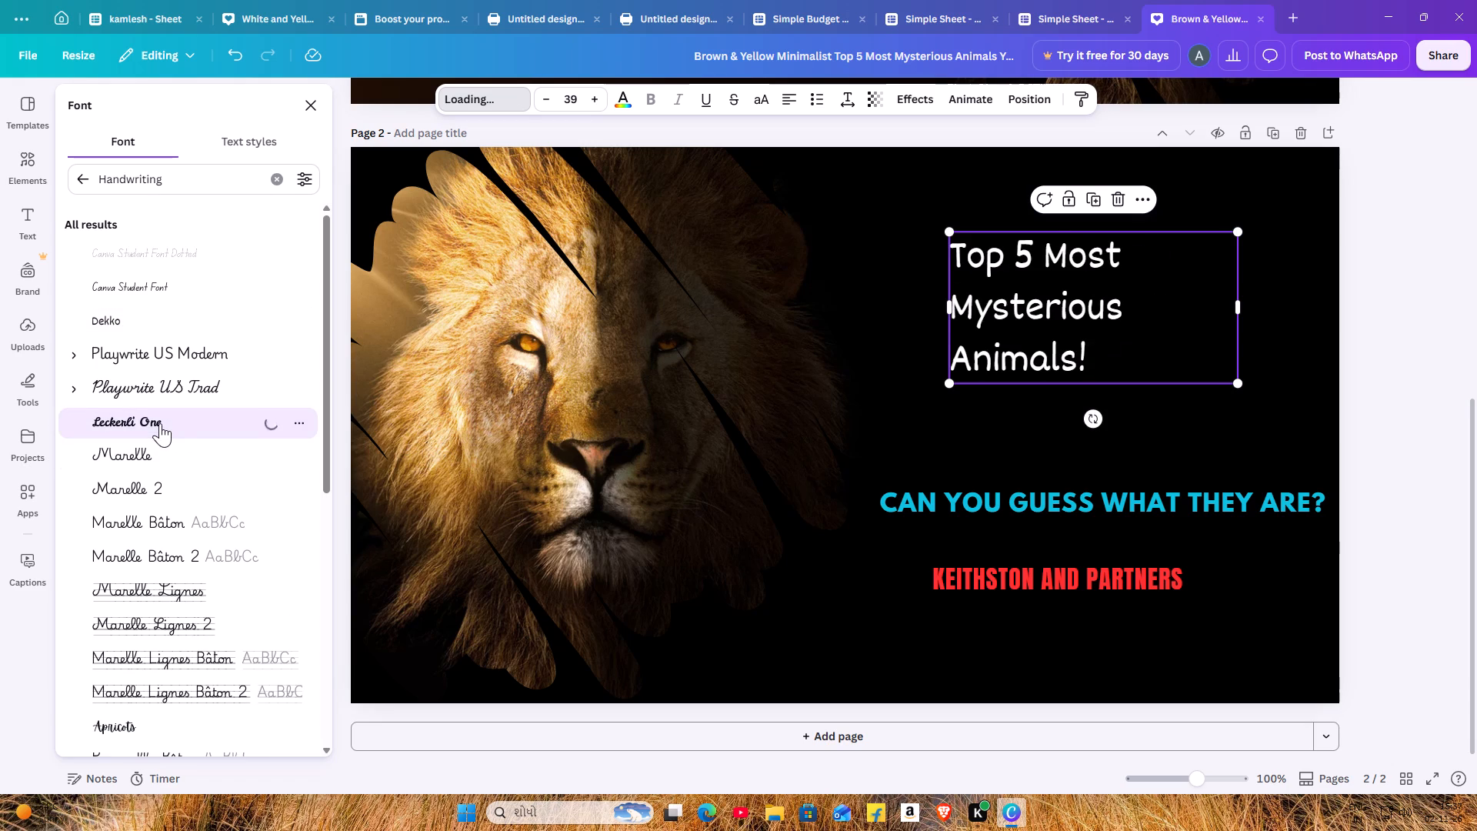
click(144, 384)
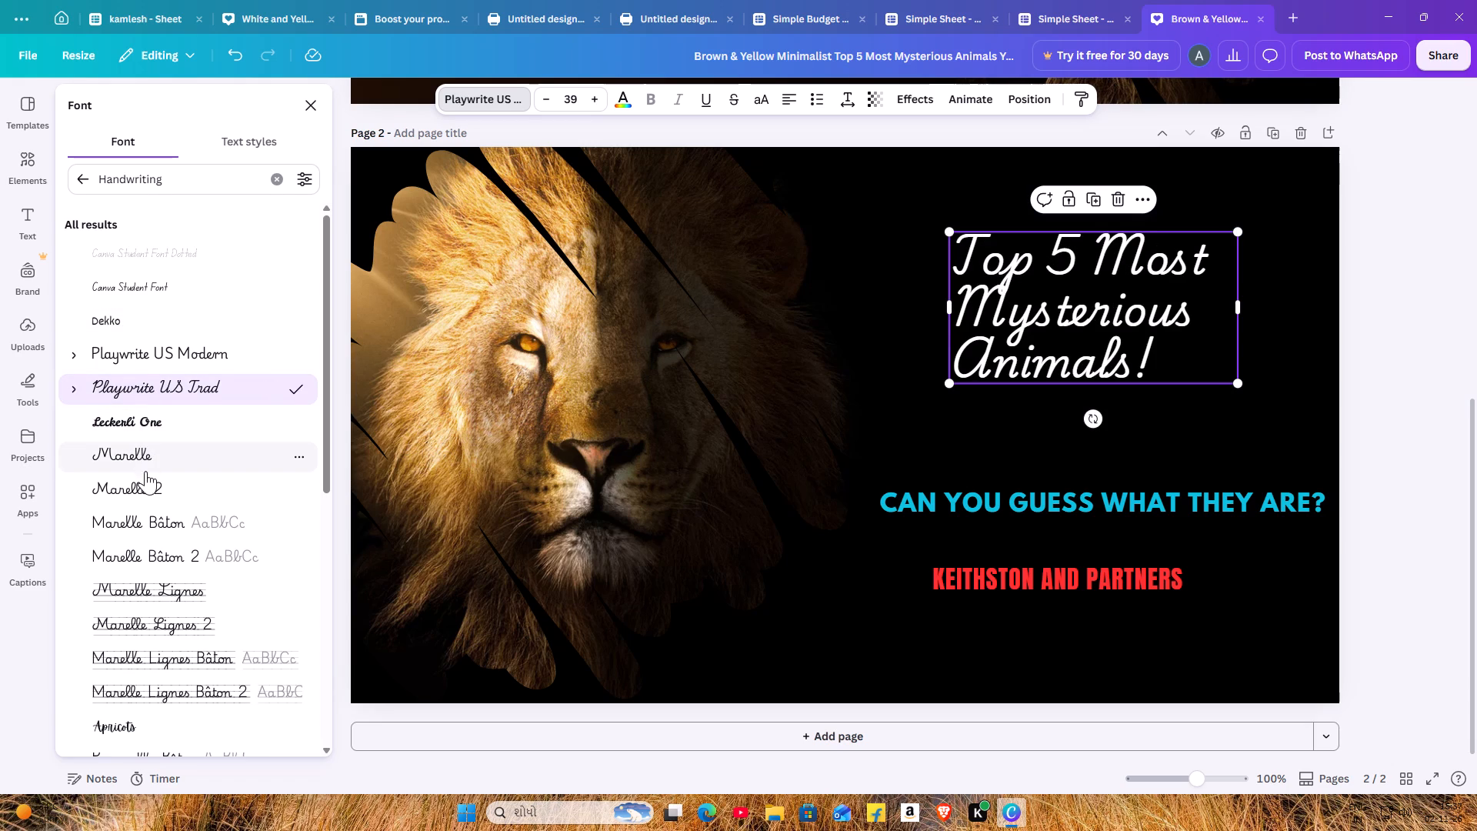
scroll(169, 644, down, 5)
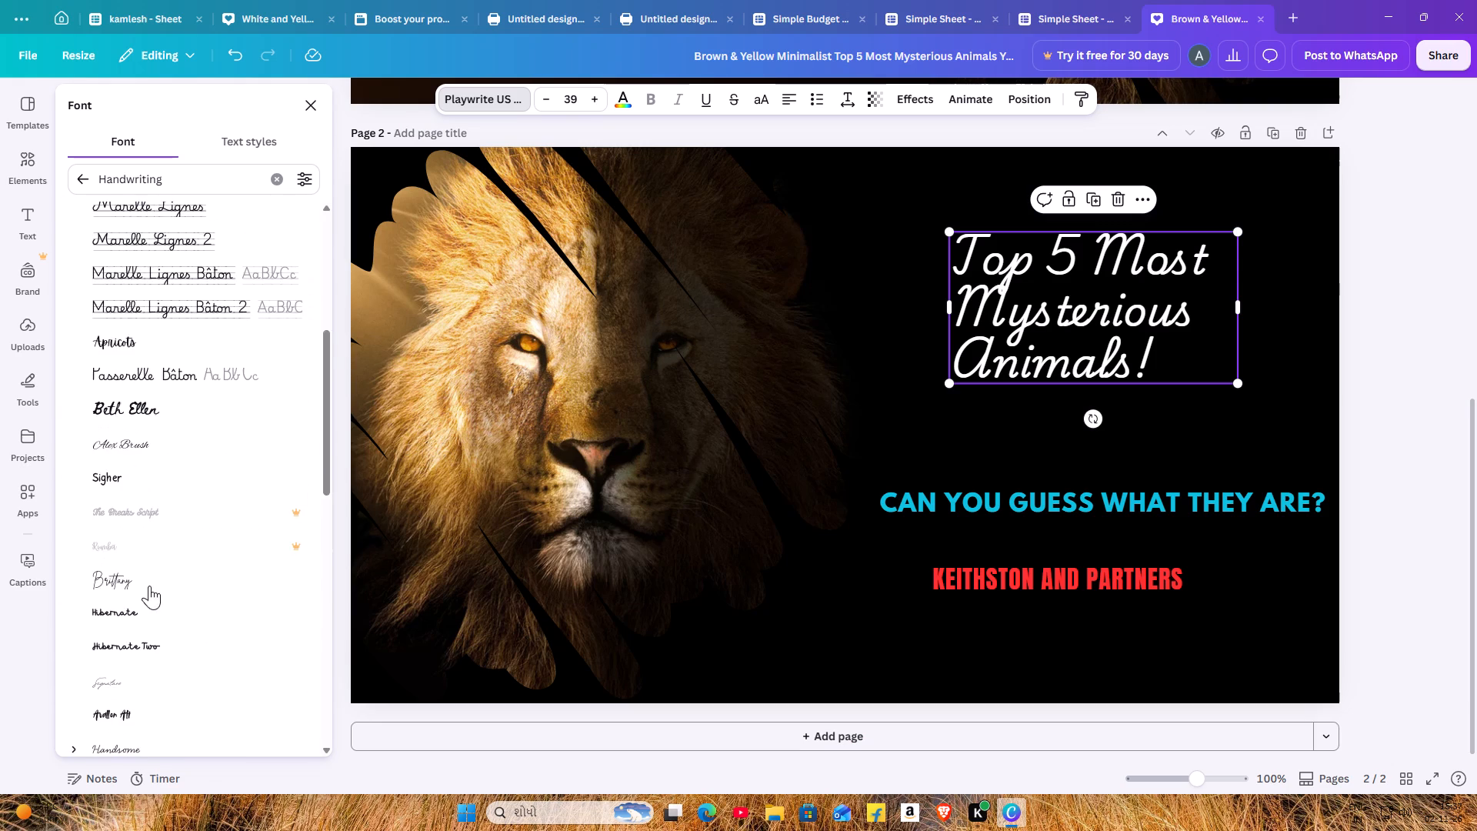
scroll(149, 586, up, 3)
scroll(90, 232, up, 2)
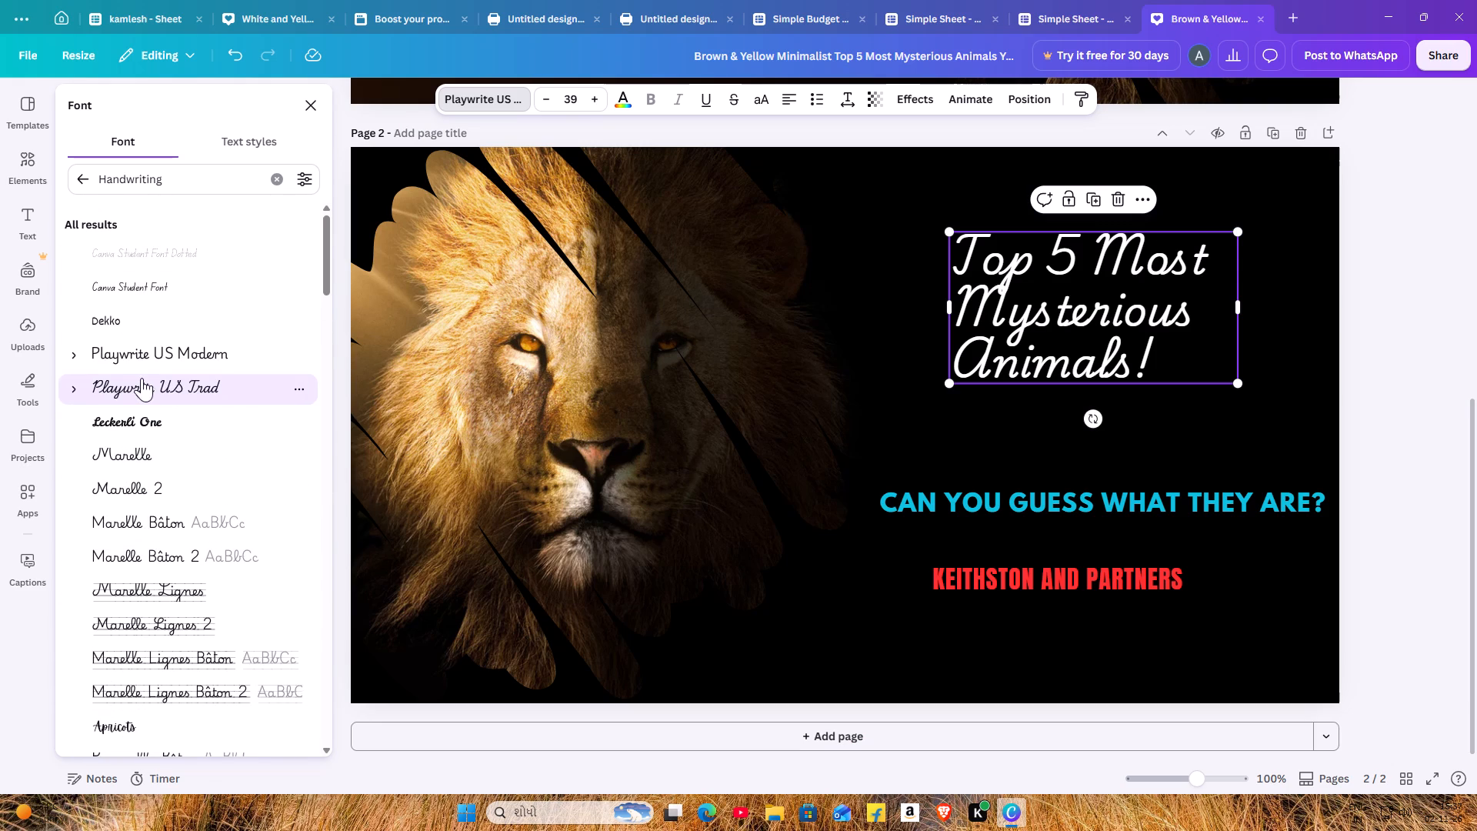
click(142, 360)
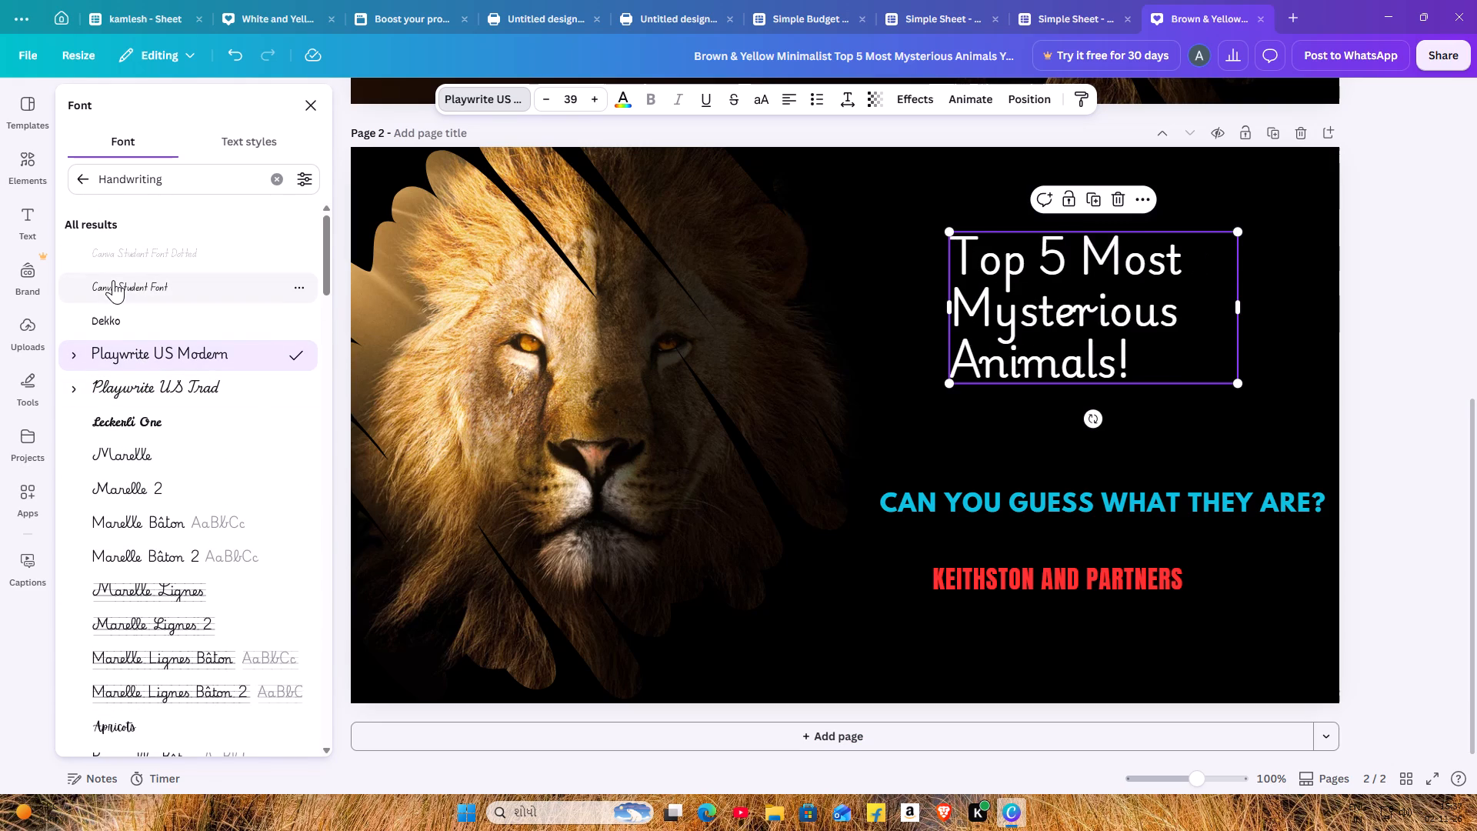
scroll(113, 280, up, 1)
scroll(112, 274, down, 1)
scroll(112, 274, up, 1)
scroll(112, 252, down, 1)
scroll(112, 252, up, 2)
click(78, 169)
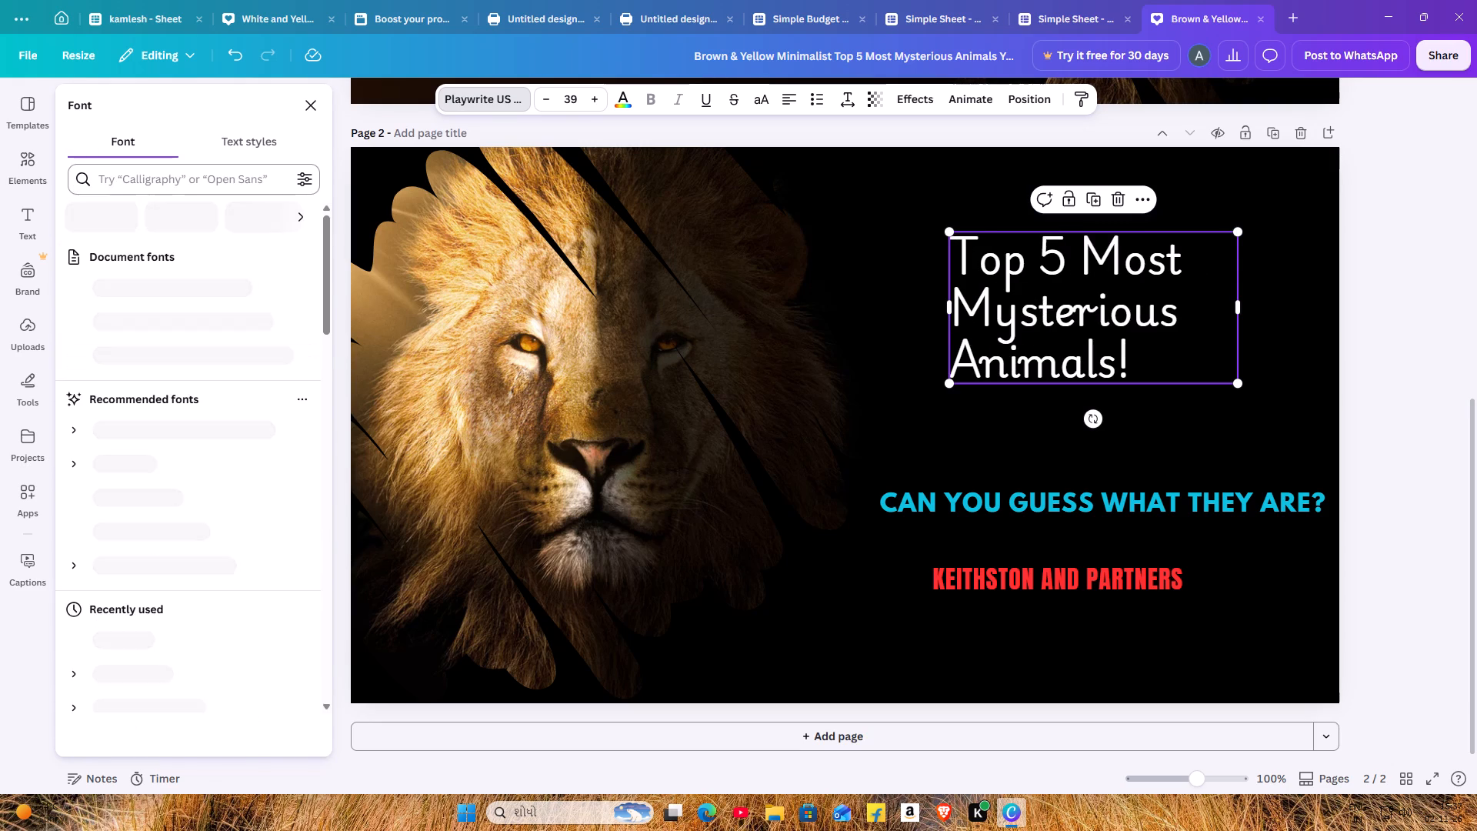
Change the page 2 title's font to Anton from the document fonts.
click(114, 283)
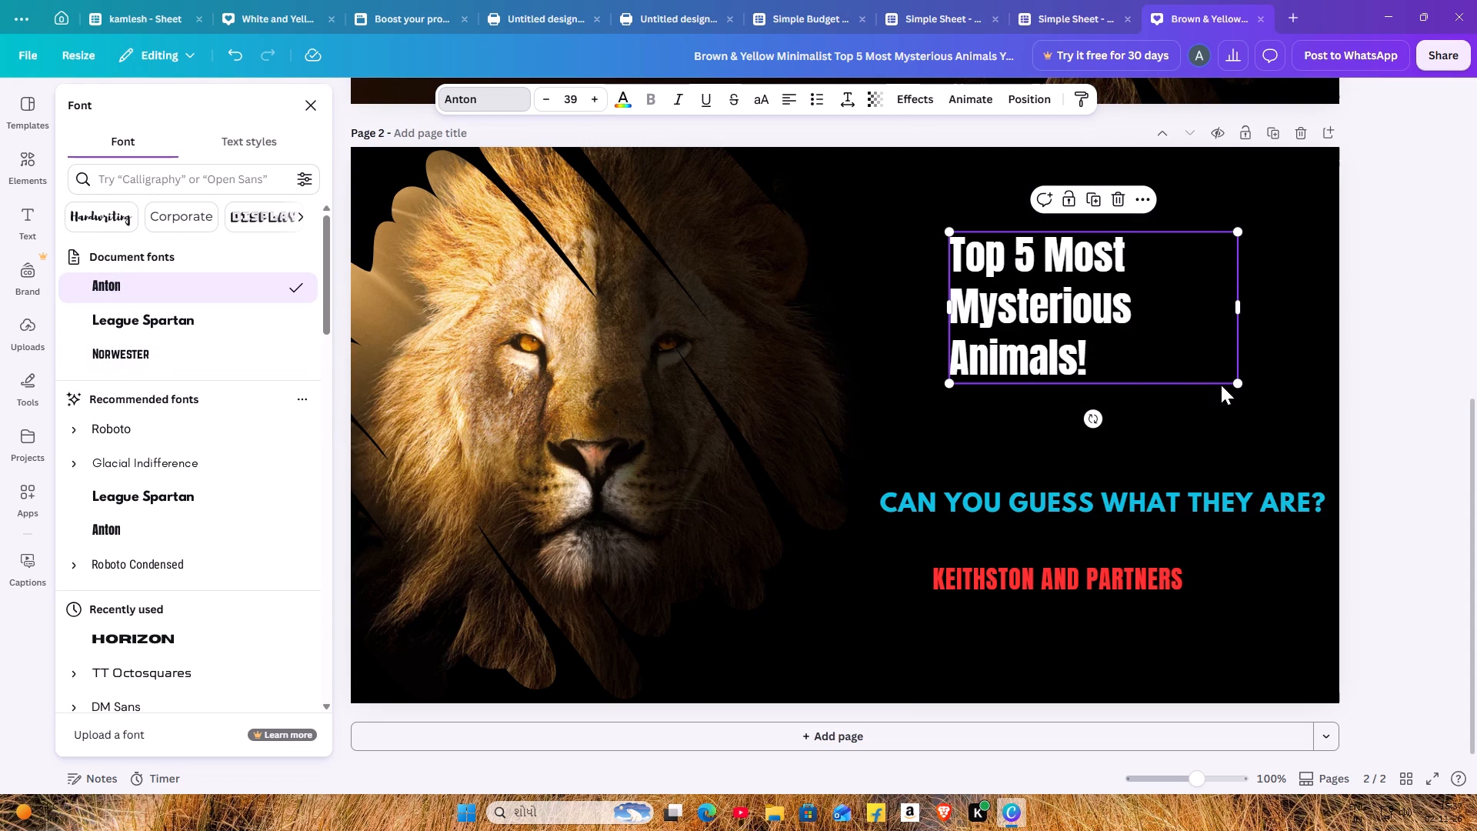
Enlarge the page 2 title to about size 53 and shift it slightly up and toward the lion.
drag(1232, 383, 1329, 454)
drag(1230, 389, 1223, 384)
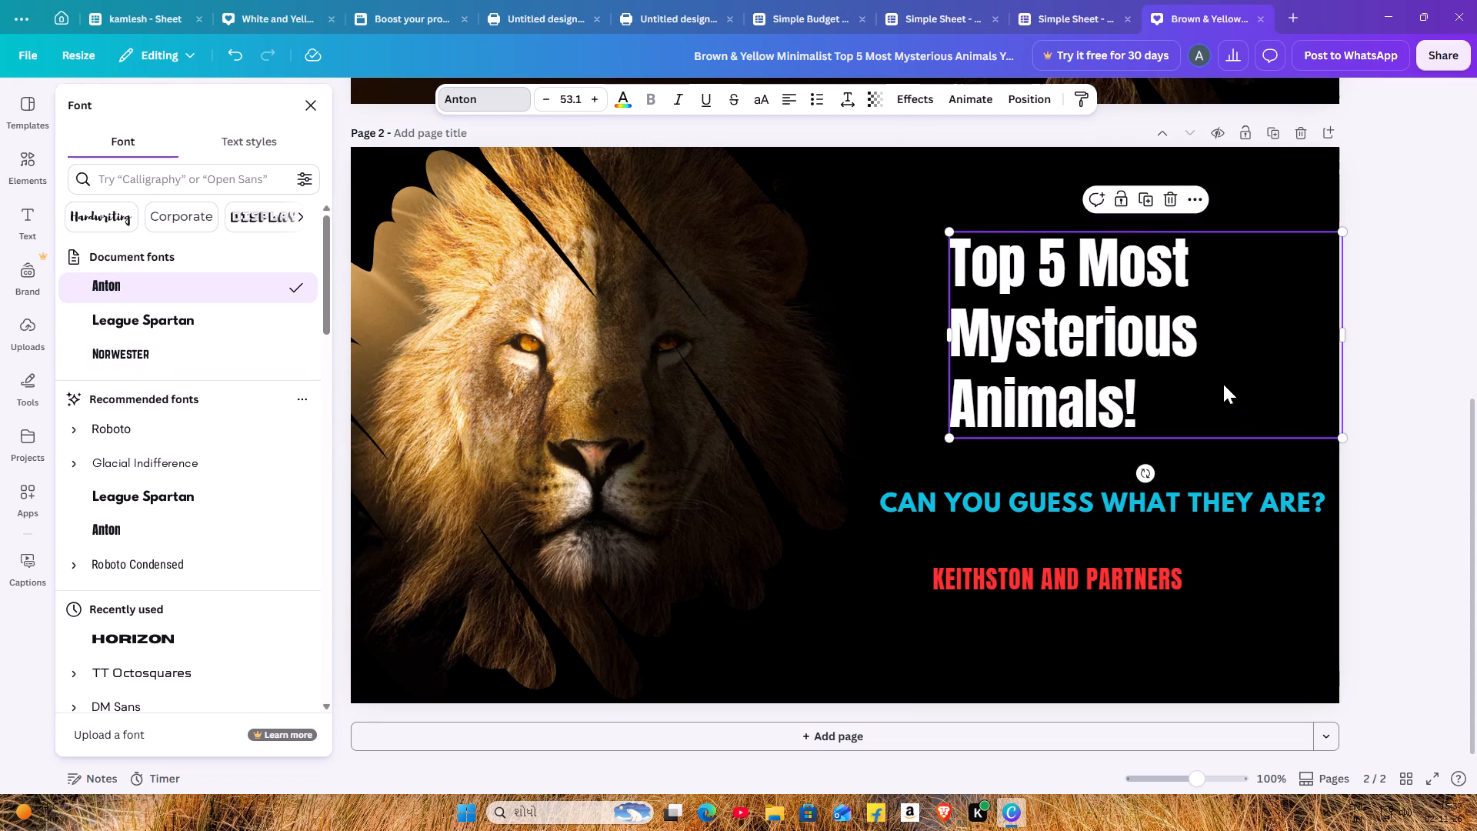
drag(1223, 384, 1199, 378)
click(1136, 486)
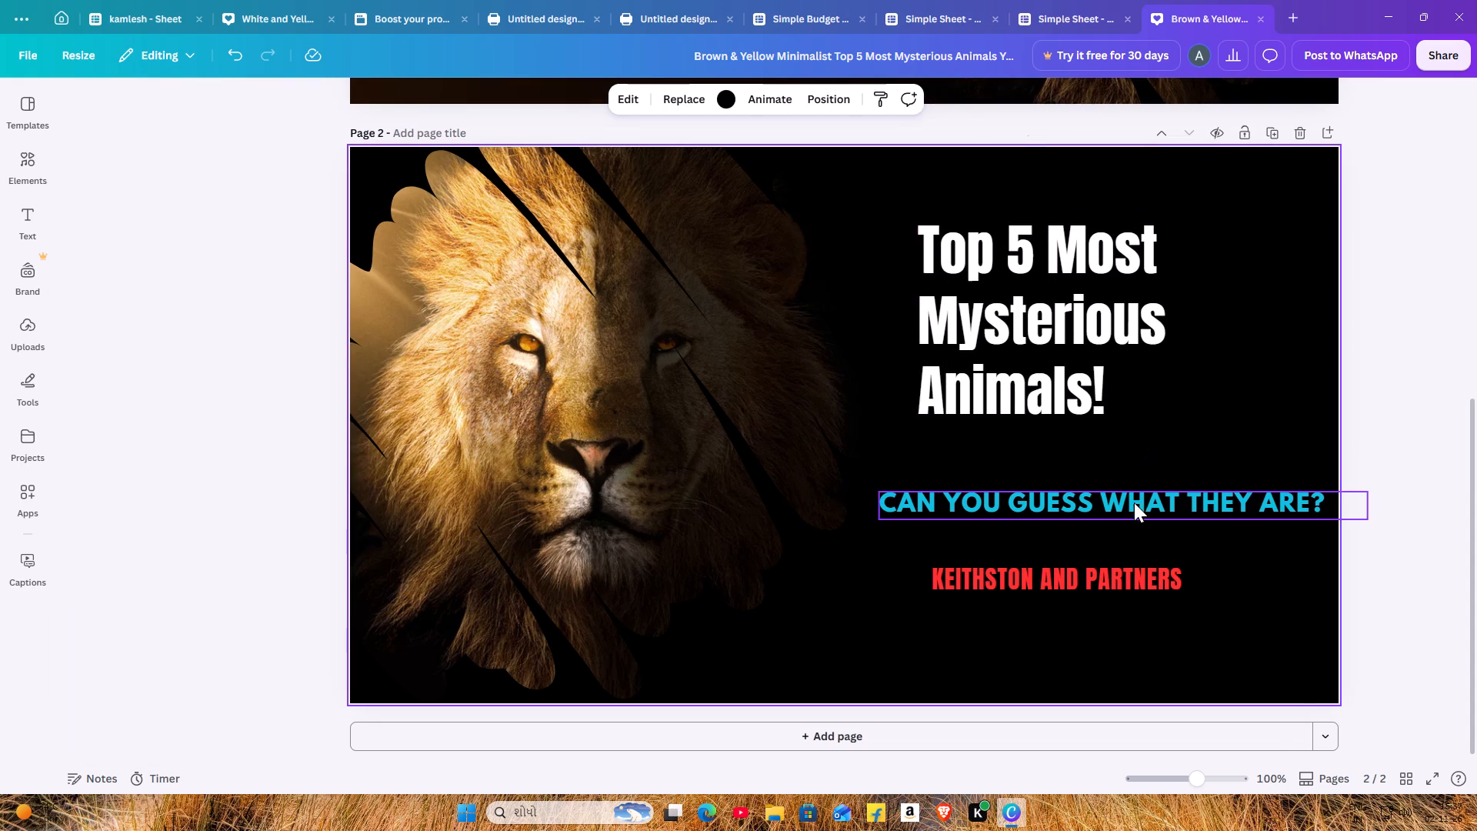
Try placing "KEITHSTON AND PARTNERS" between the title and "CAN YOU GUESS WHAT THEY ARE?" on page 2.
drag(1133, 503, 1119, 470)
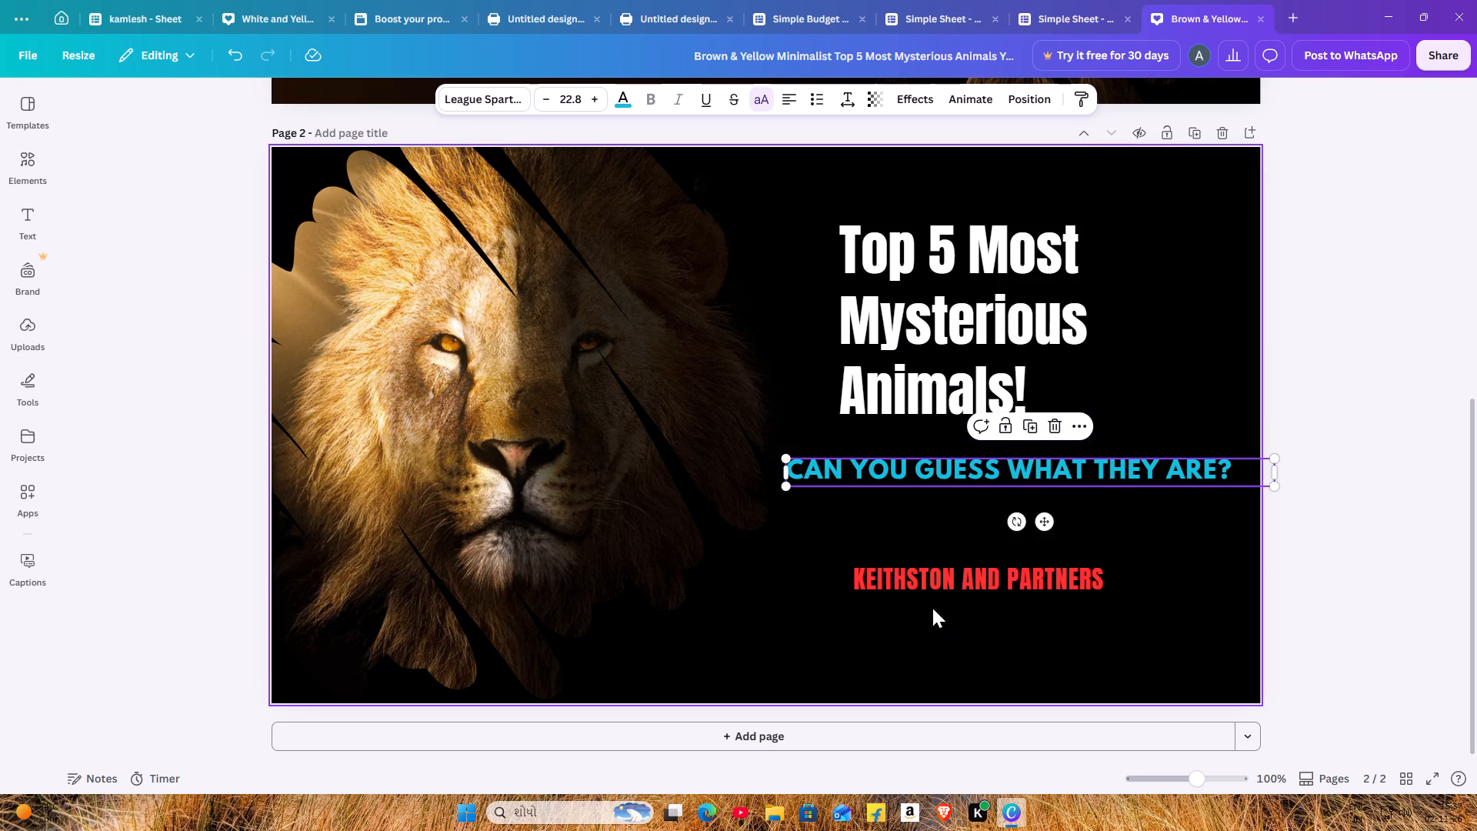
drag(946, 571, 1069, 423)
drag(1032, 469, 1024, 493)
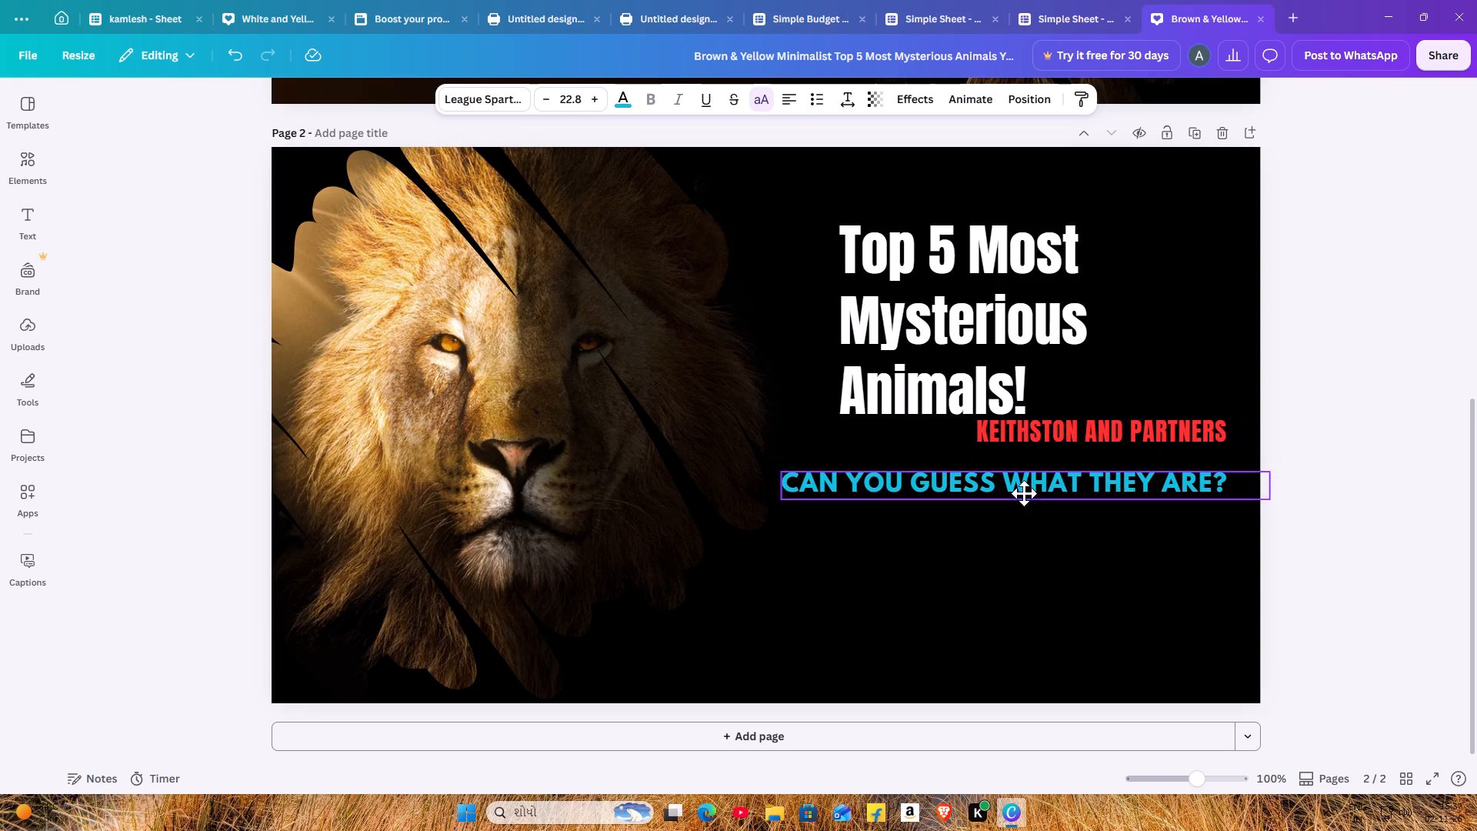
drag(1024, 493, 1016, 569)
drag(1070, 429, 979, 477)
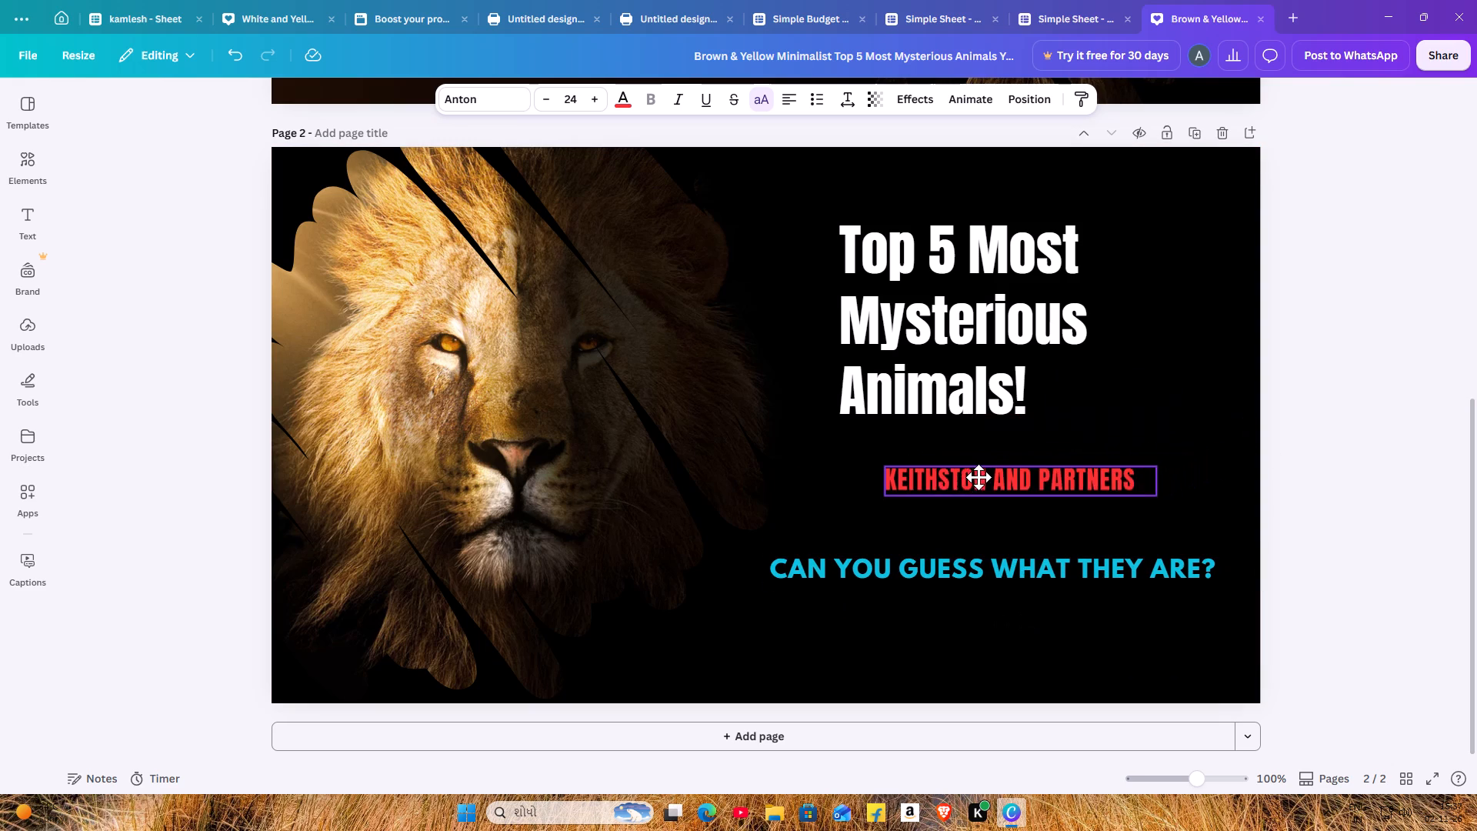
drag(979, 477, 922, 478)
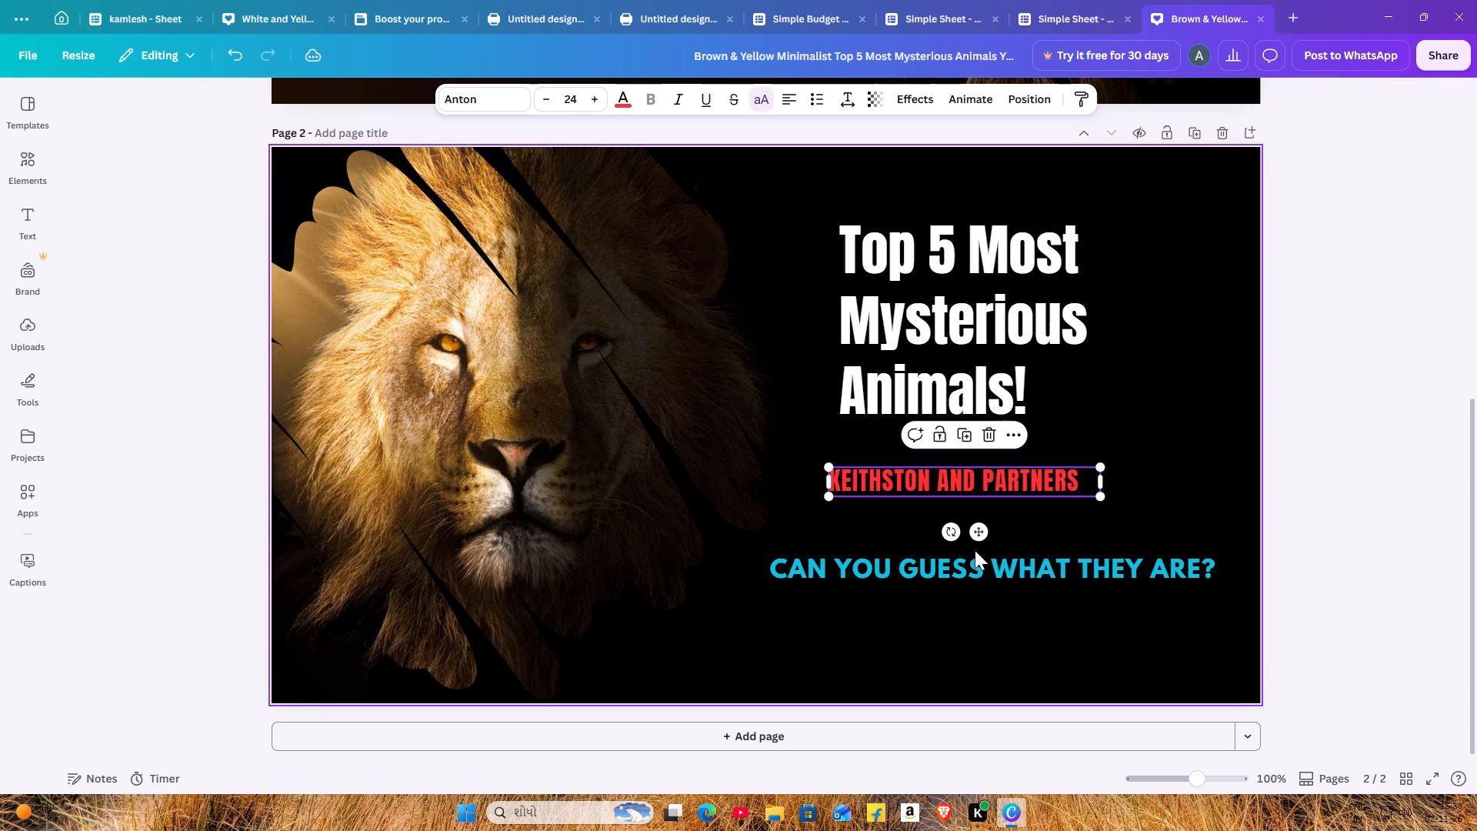
Move "KEITHSTON AND PARTNERS" near the page's lower edge and place "CAN YOU GUESS WHAT THEY ARE?" just above it.
drag(972, 562, 972, 573)
drag(953, 485, 955, 577)
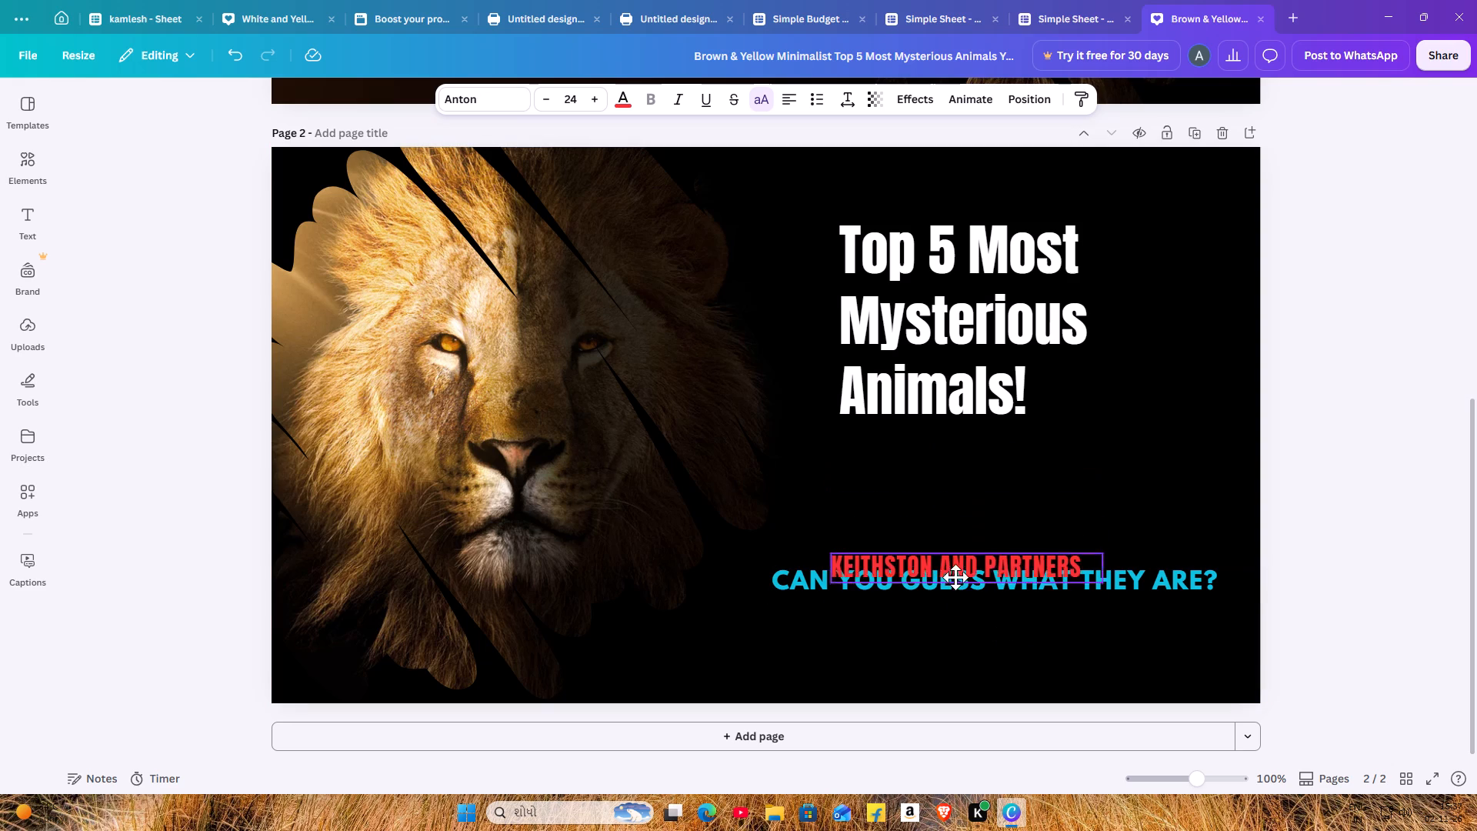
drag(955, 577, 949, 643)
drag(949, 559, 988, 529)
drag(1059, 576, 1090, 539)
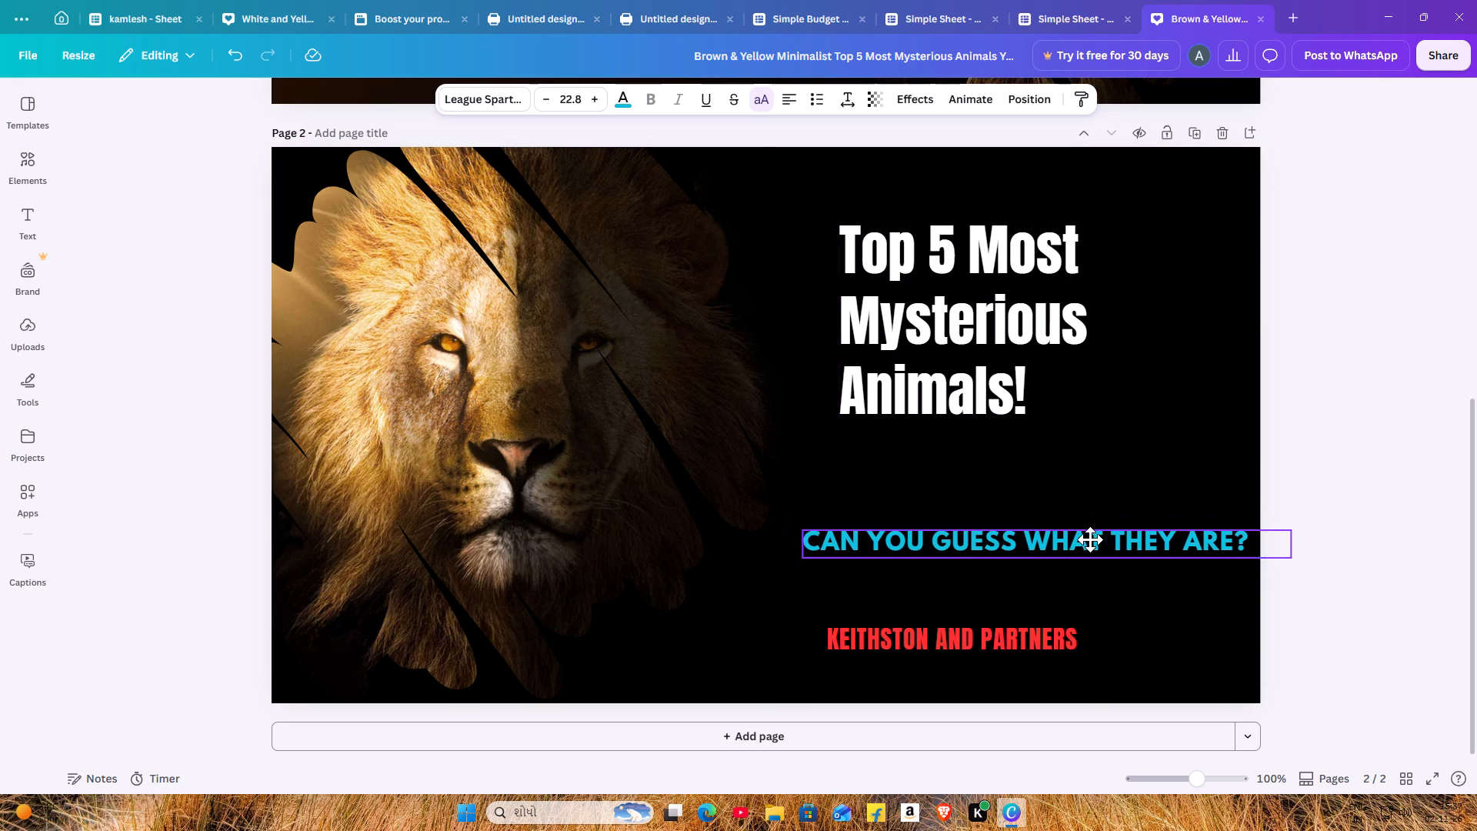
drag(1090, 539, 1066, 544)
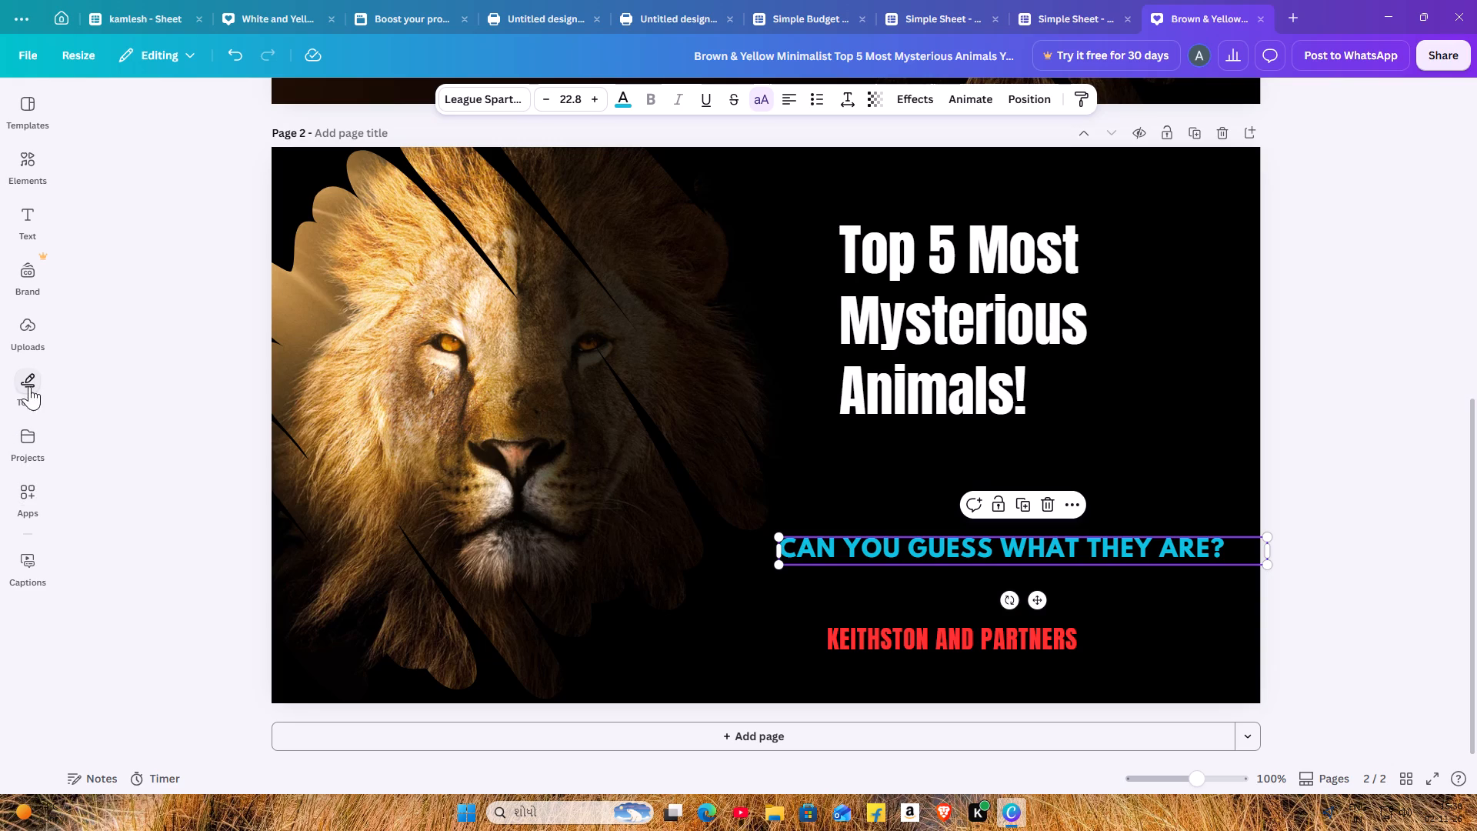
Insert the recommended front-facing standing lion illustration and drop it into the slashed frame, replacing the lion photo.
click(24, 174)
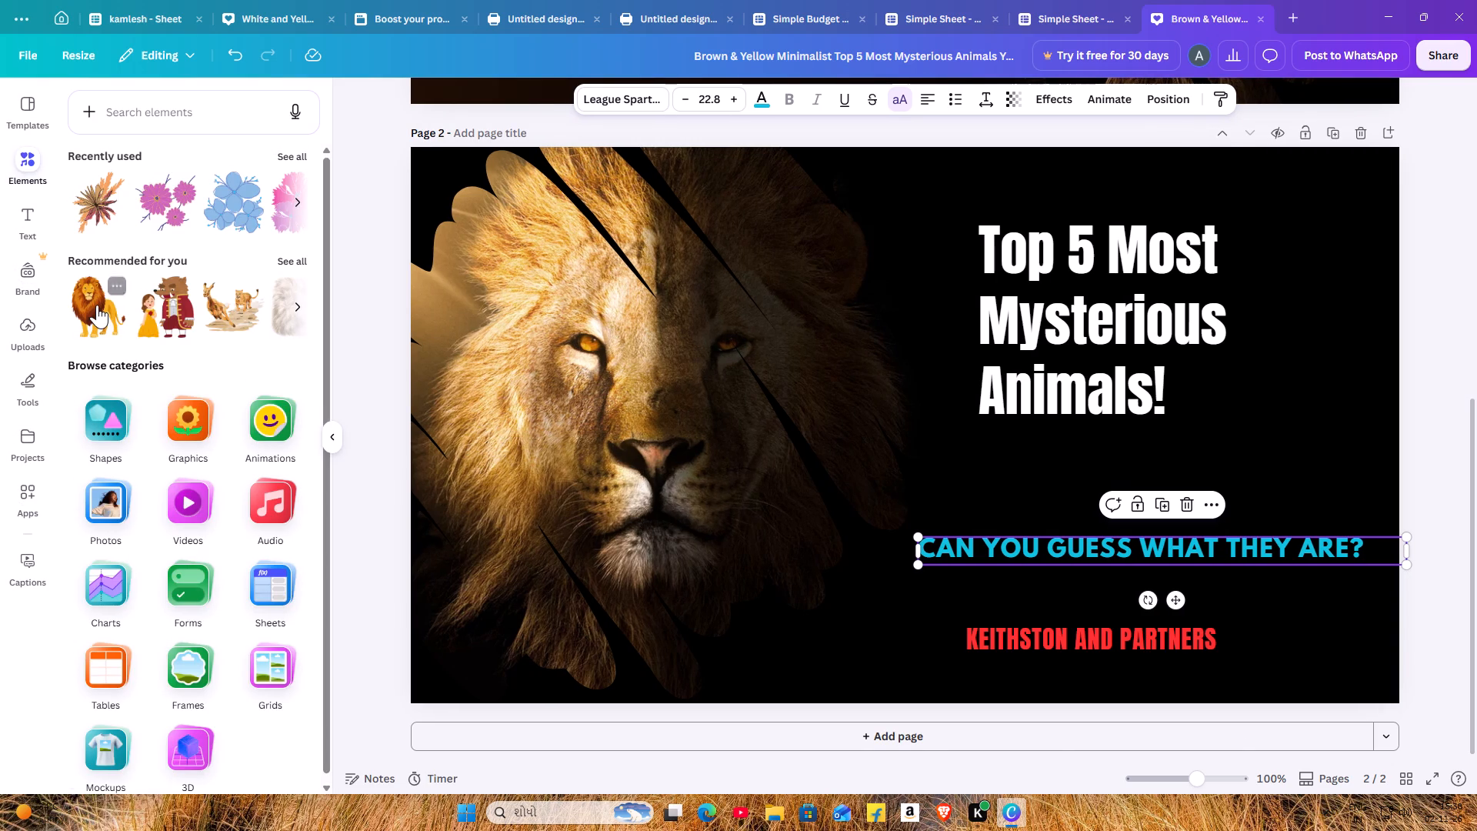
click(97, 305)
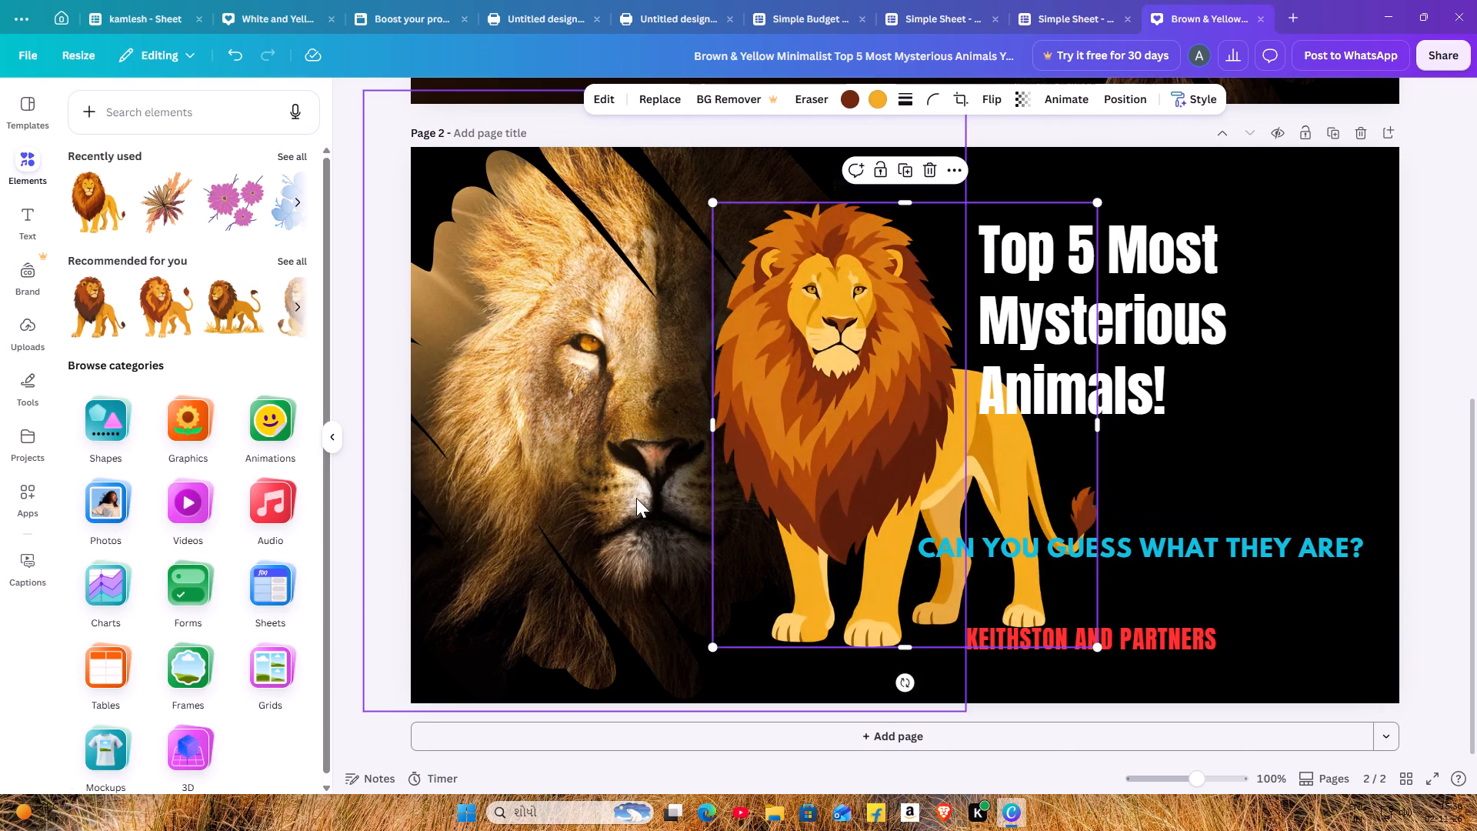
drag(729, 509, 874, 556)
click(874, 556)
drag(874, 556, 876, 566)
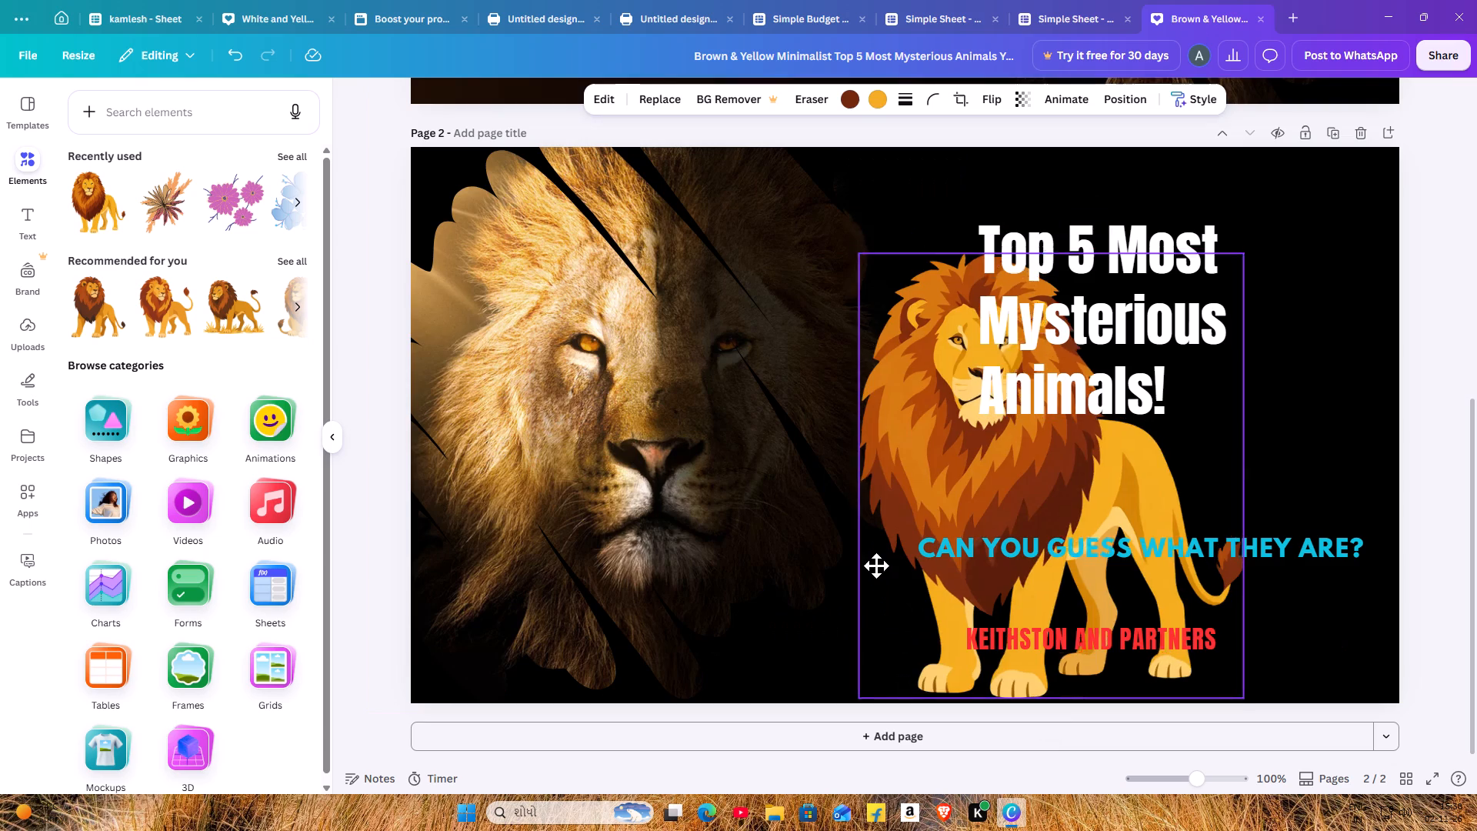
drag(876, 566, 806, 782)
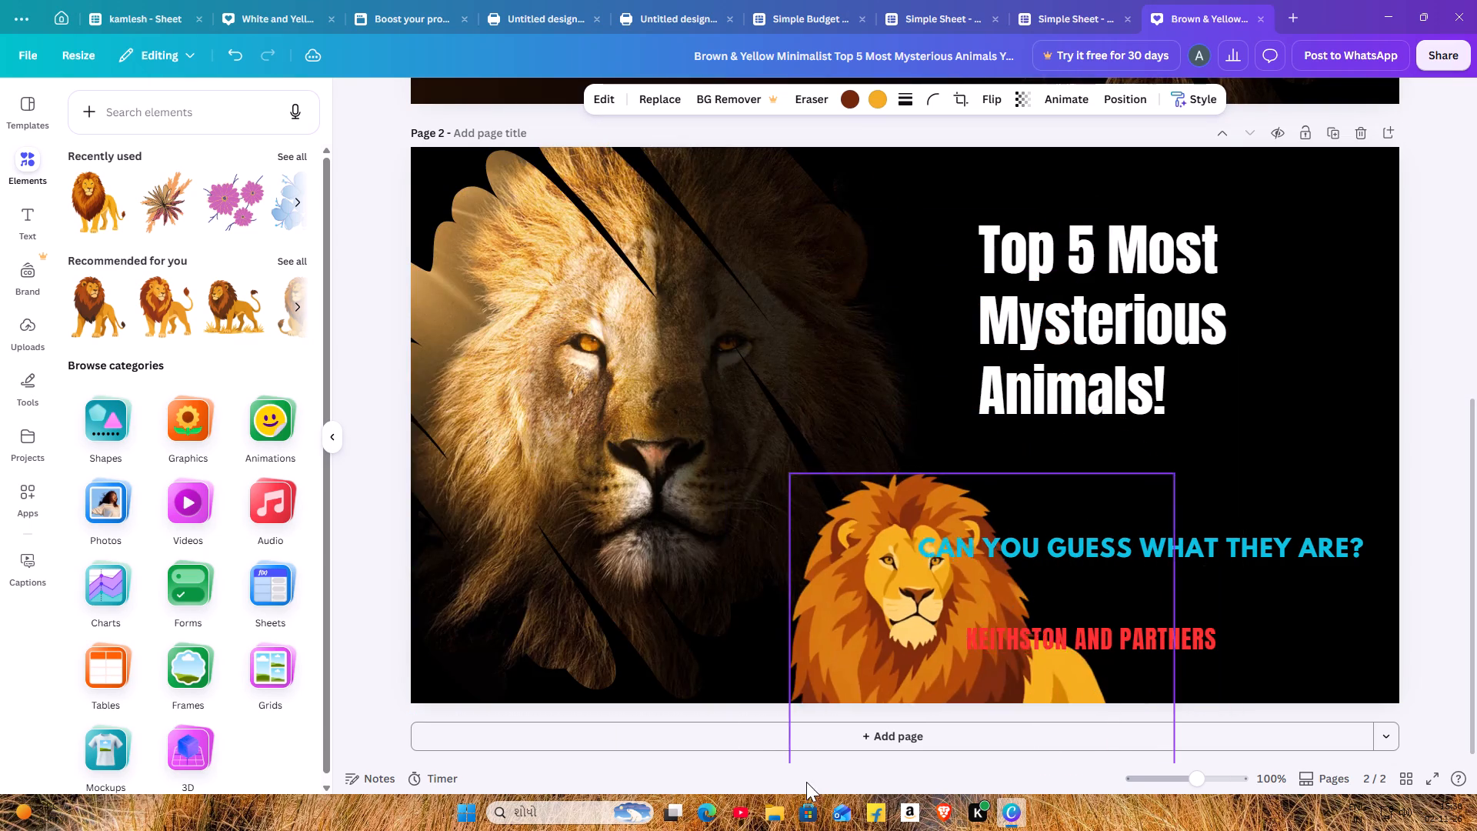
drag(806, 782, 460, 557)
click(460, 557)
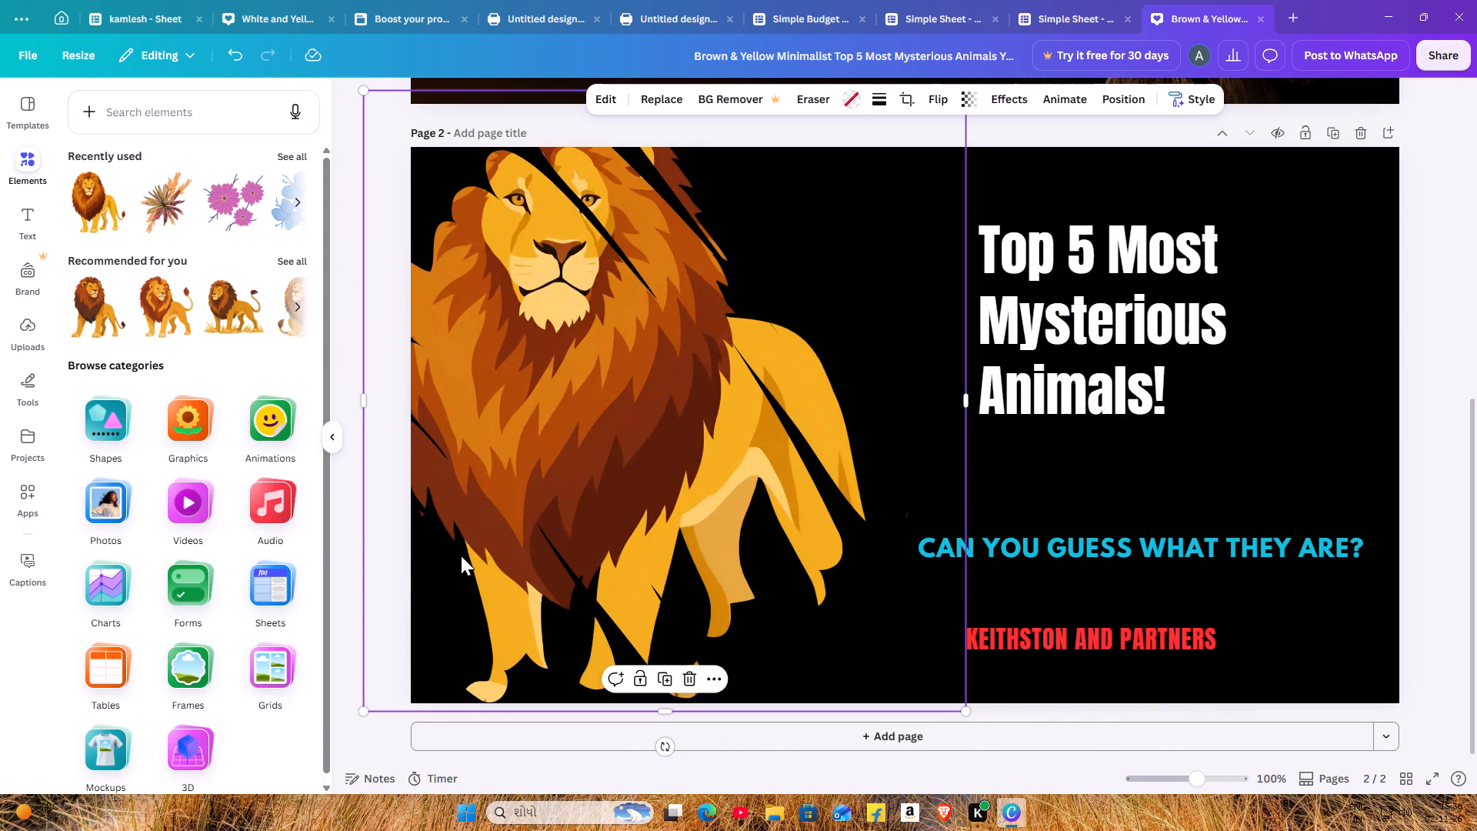
Add the recommended illustration of a lion standing in grass to page 2.
click(228, 321)
drag(225, 329, 224, 329)
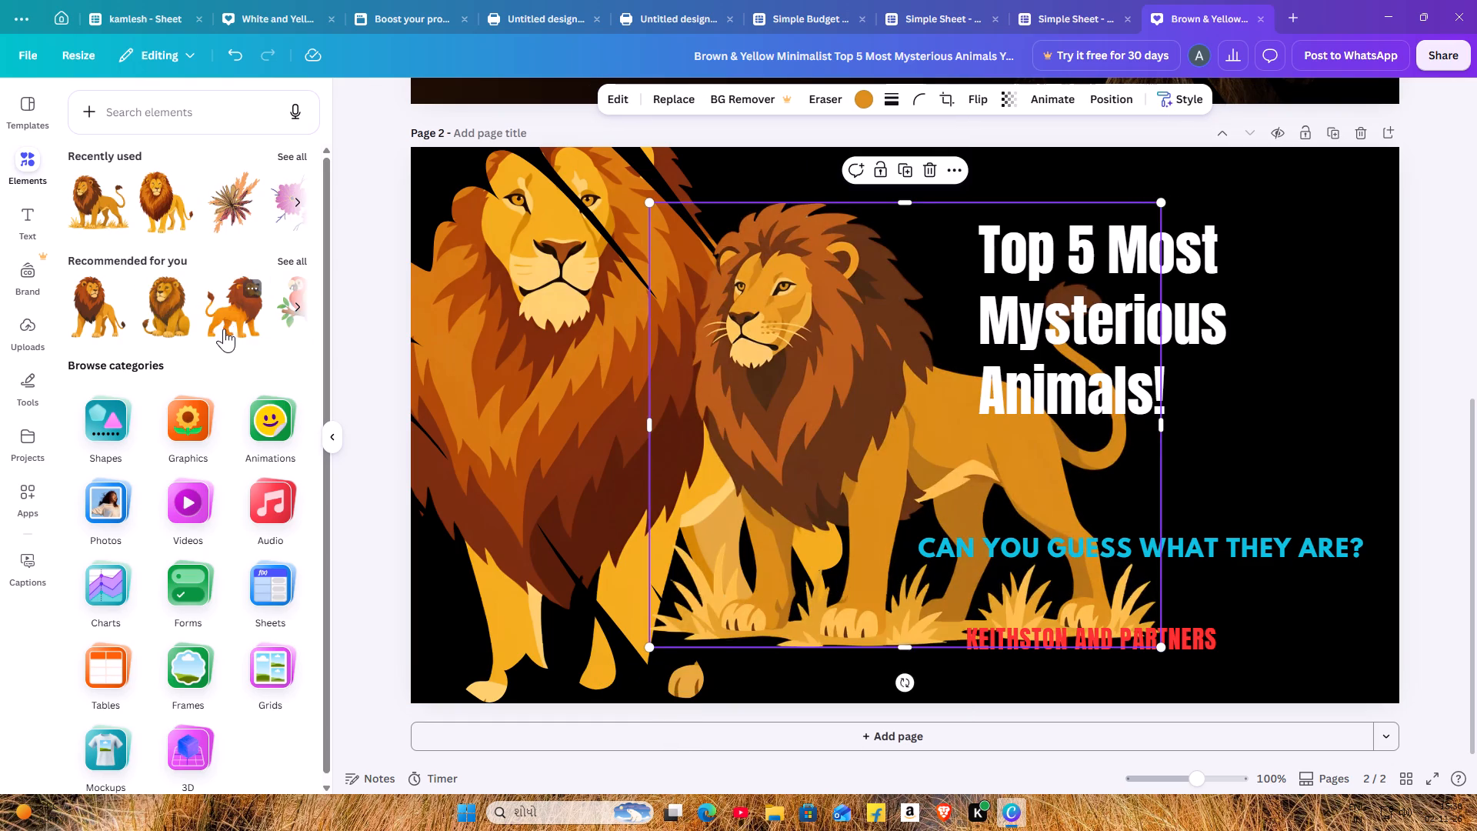
drag(224, 329, 201, 332)
click(201, 332)
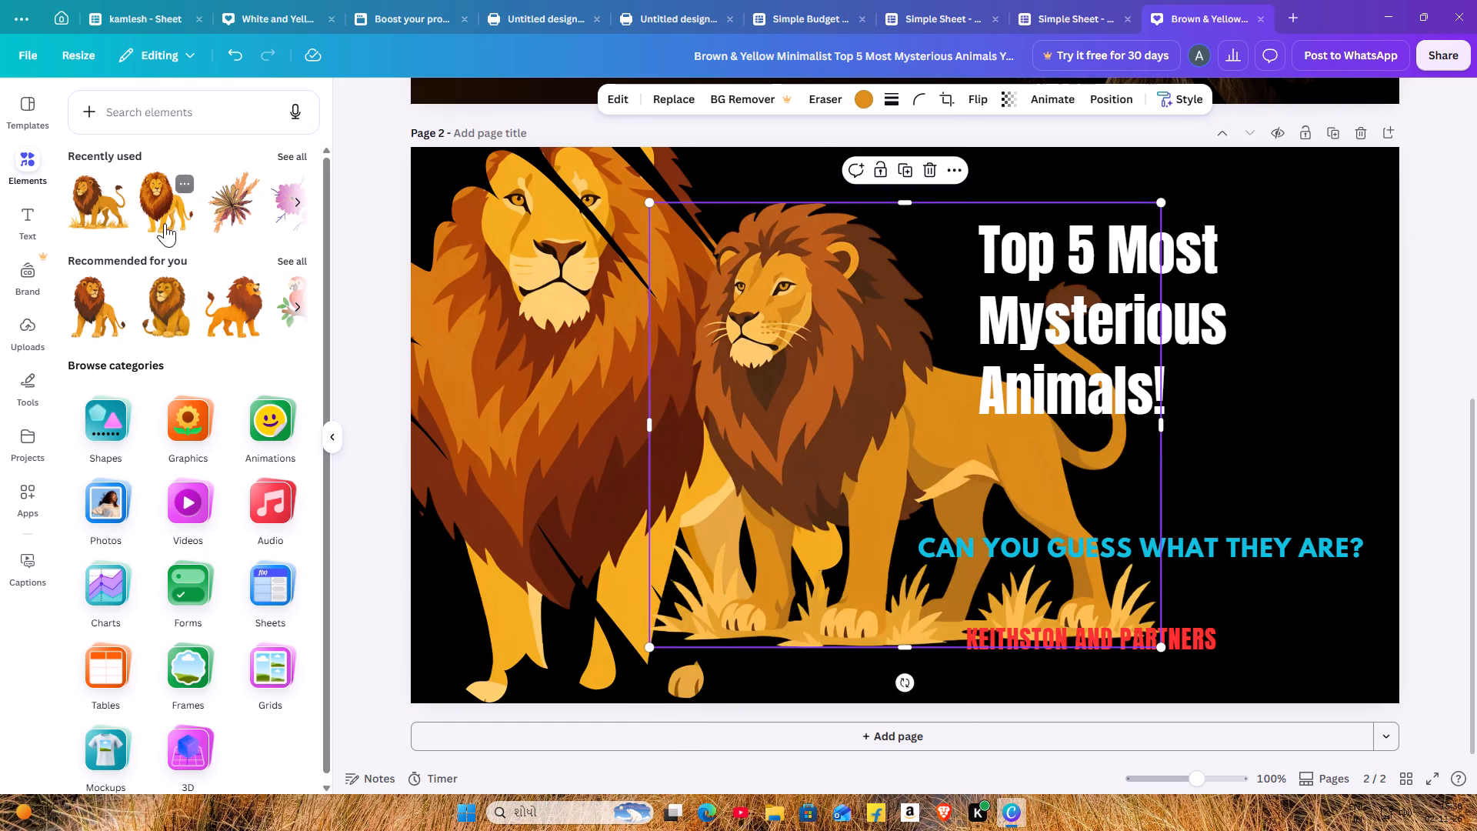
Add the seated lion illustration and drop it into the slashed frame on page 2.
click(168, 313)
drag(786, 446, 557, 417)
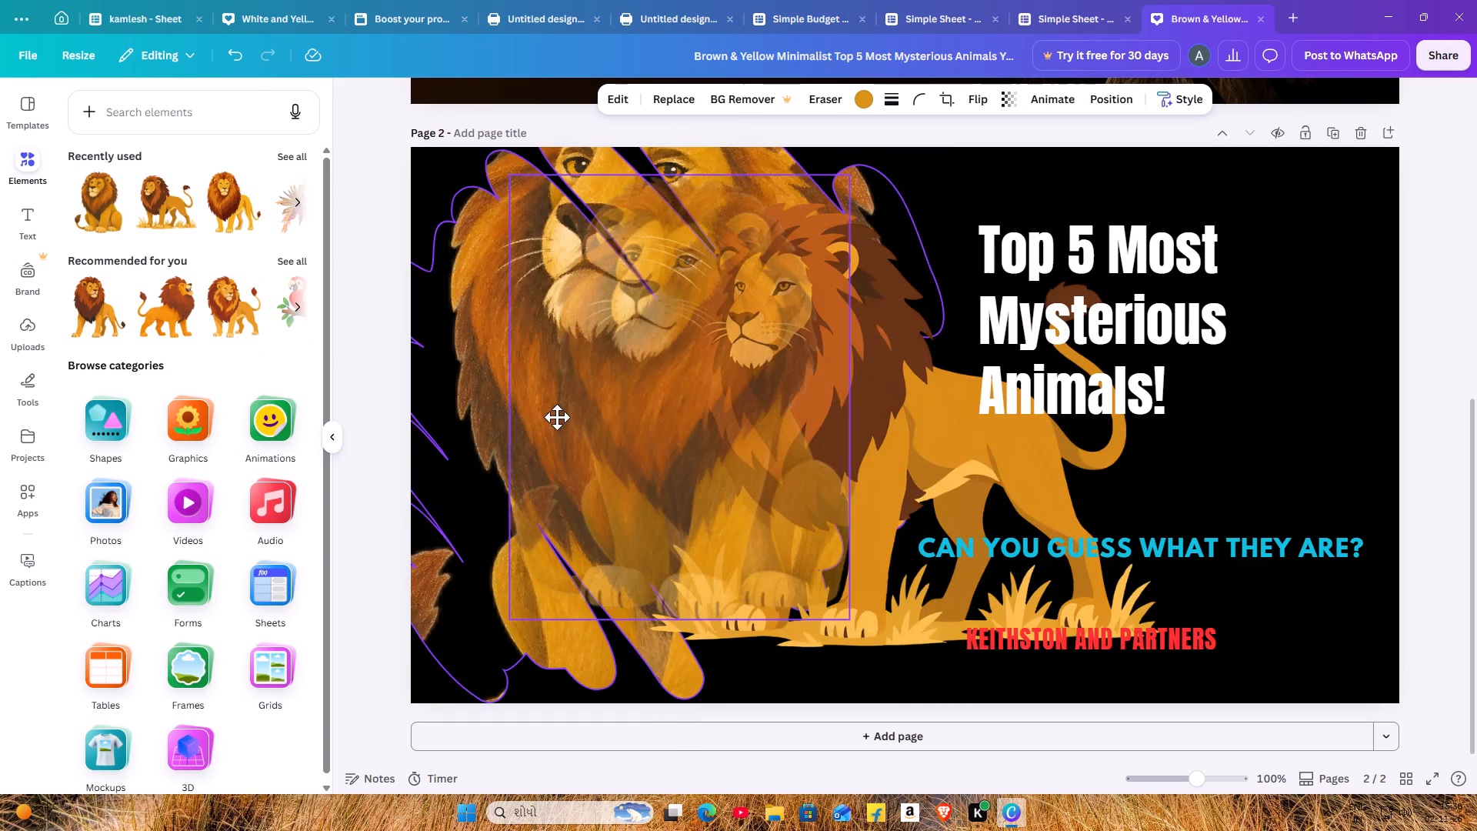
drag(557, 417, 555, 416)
Drop the lion-in-grass illustration into the slashed frame in place of the seated lion.
drag(792, 439, 1267, 502)
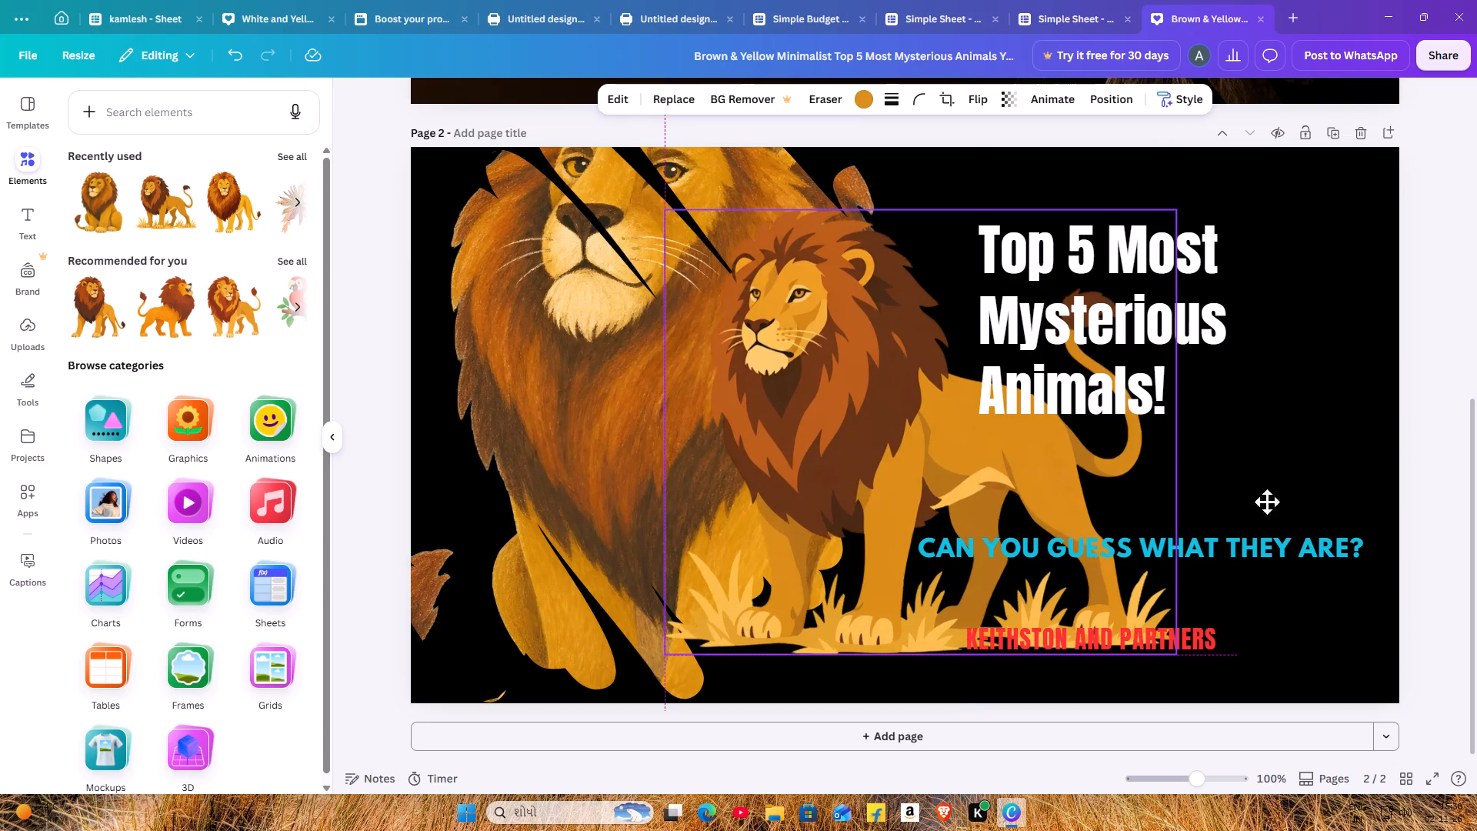
drag(1267, 502, 356, 428)
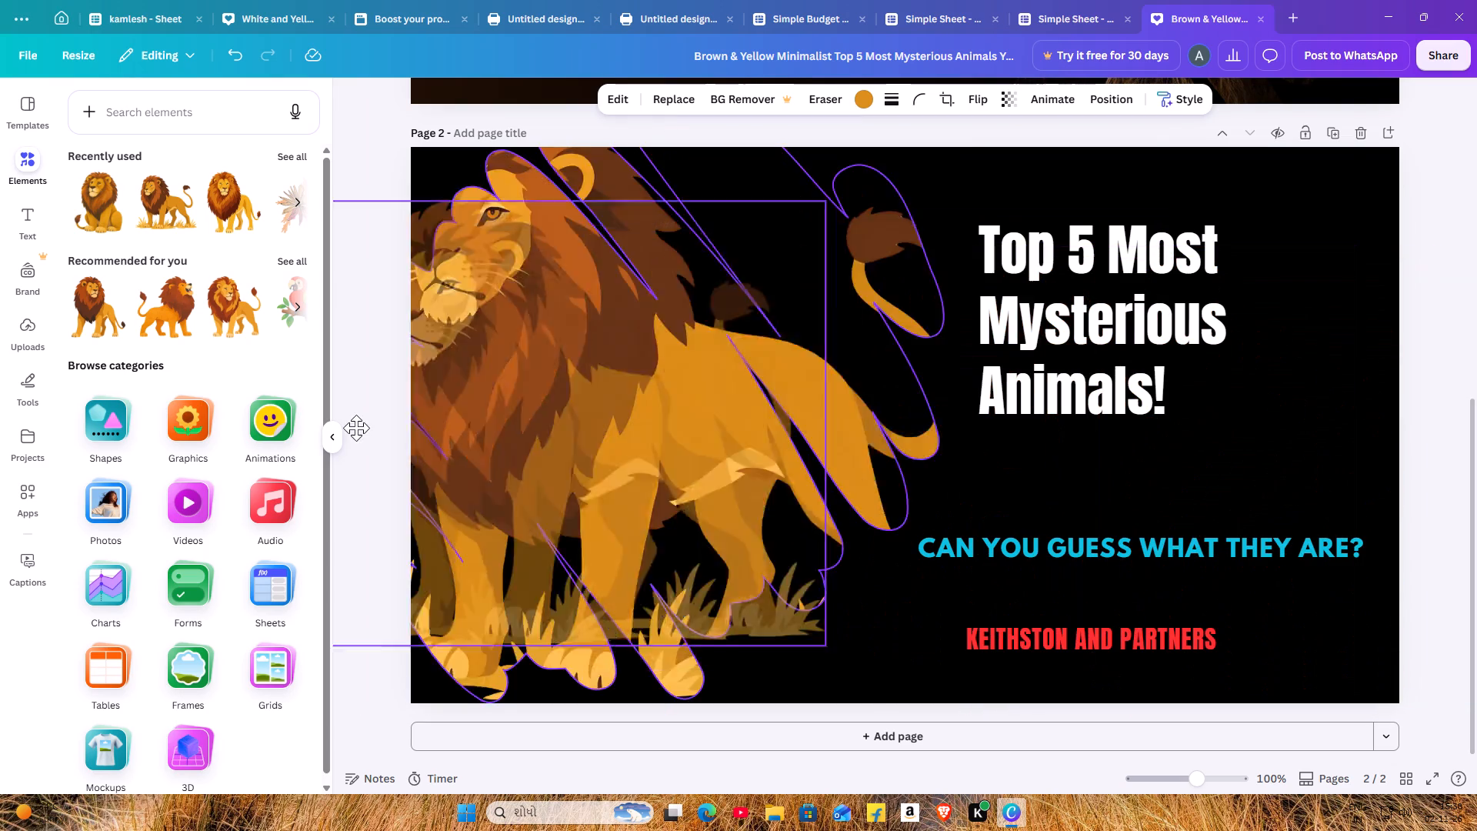
drag(356, 428, 526, 431)
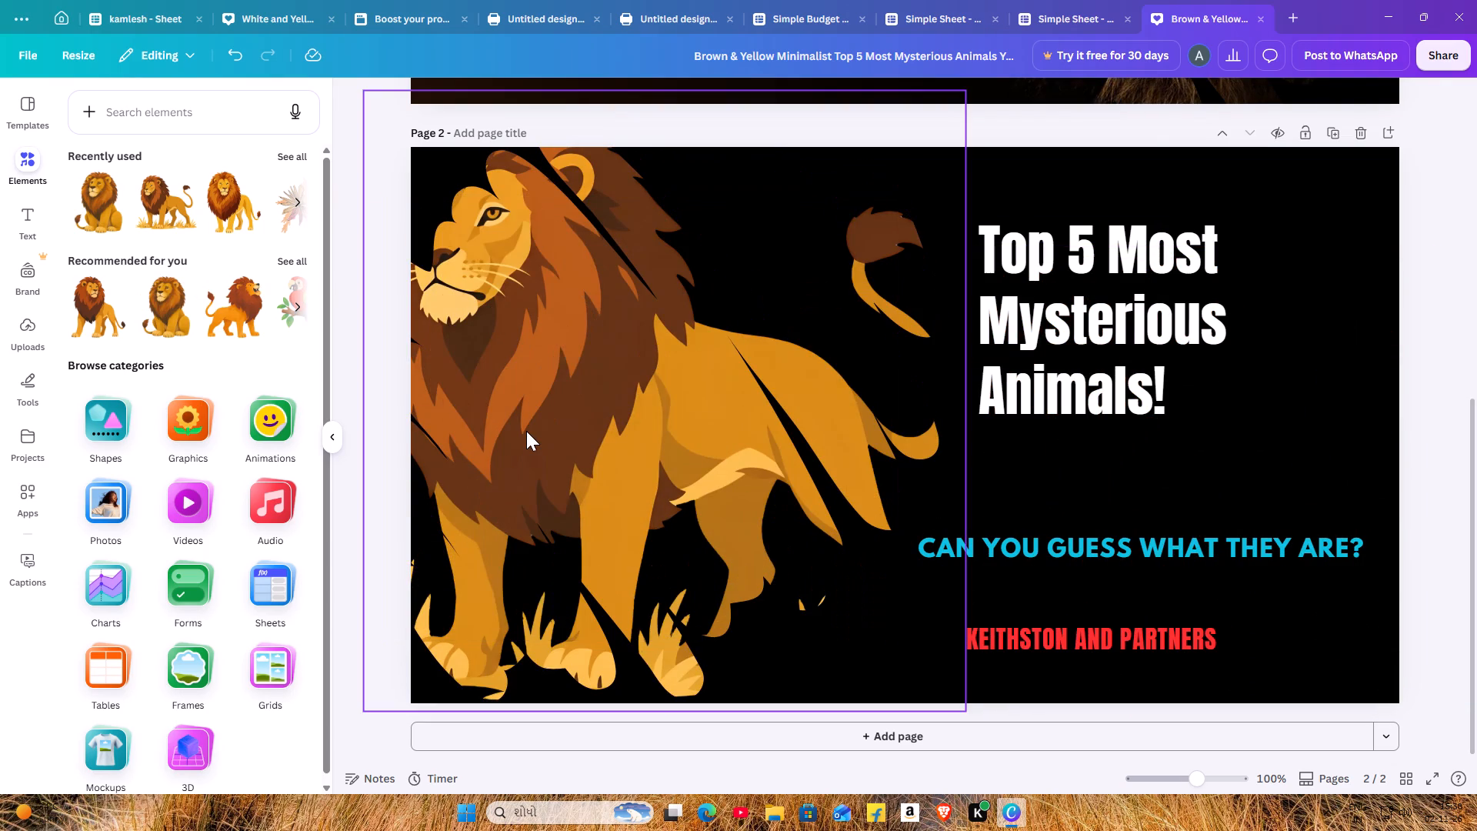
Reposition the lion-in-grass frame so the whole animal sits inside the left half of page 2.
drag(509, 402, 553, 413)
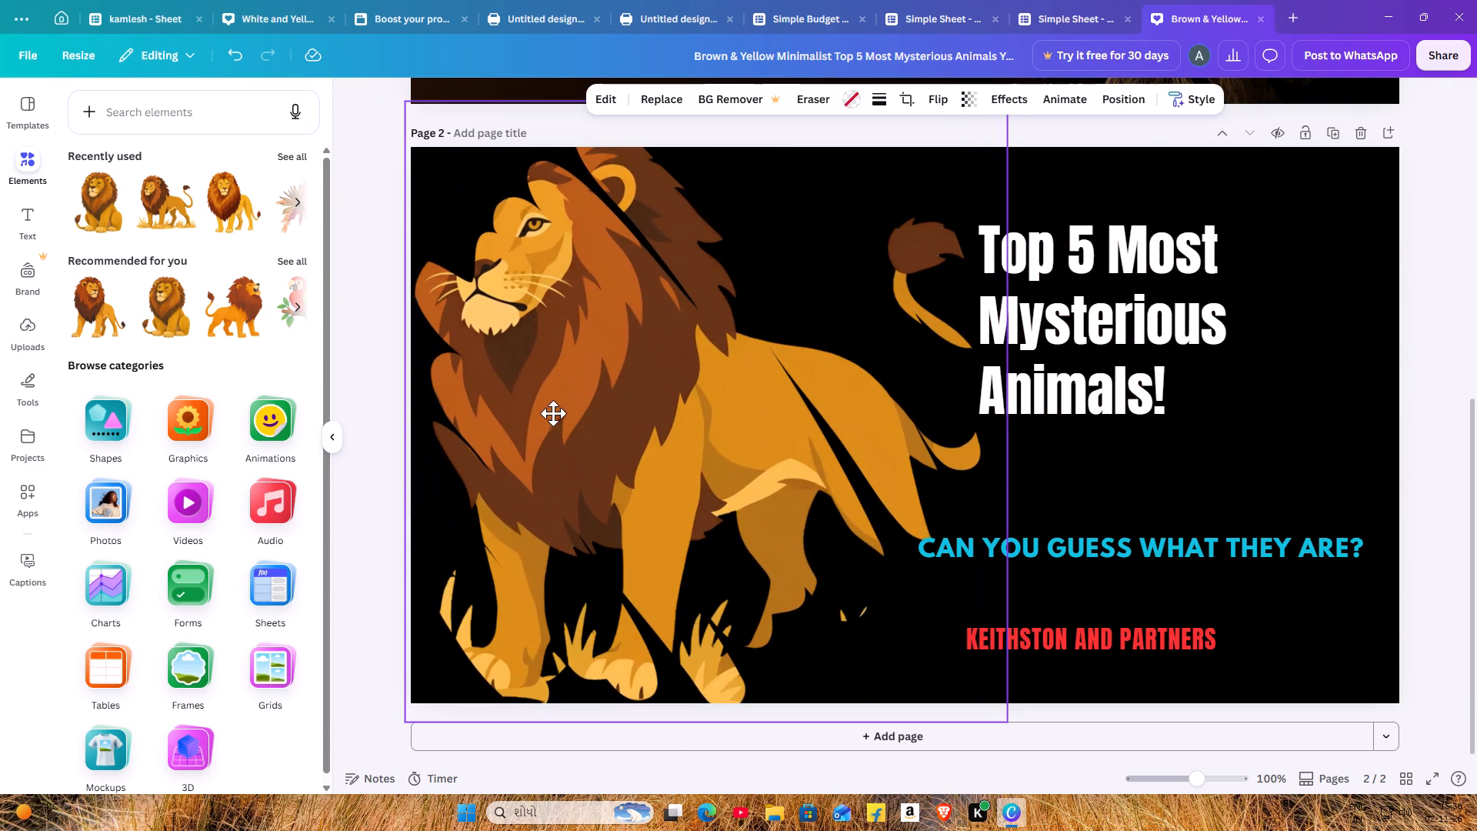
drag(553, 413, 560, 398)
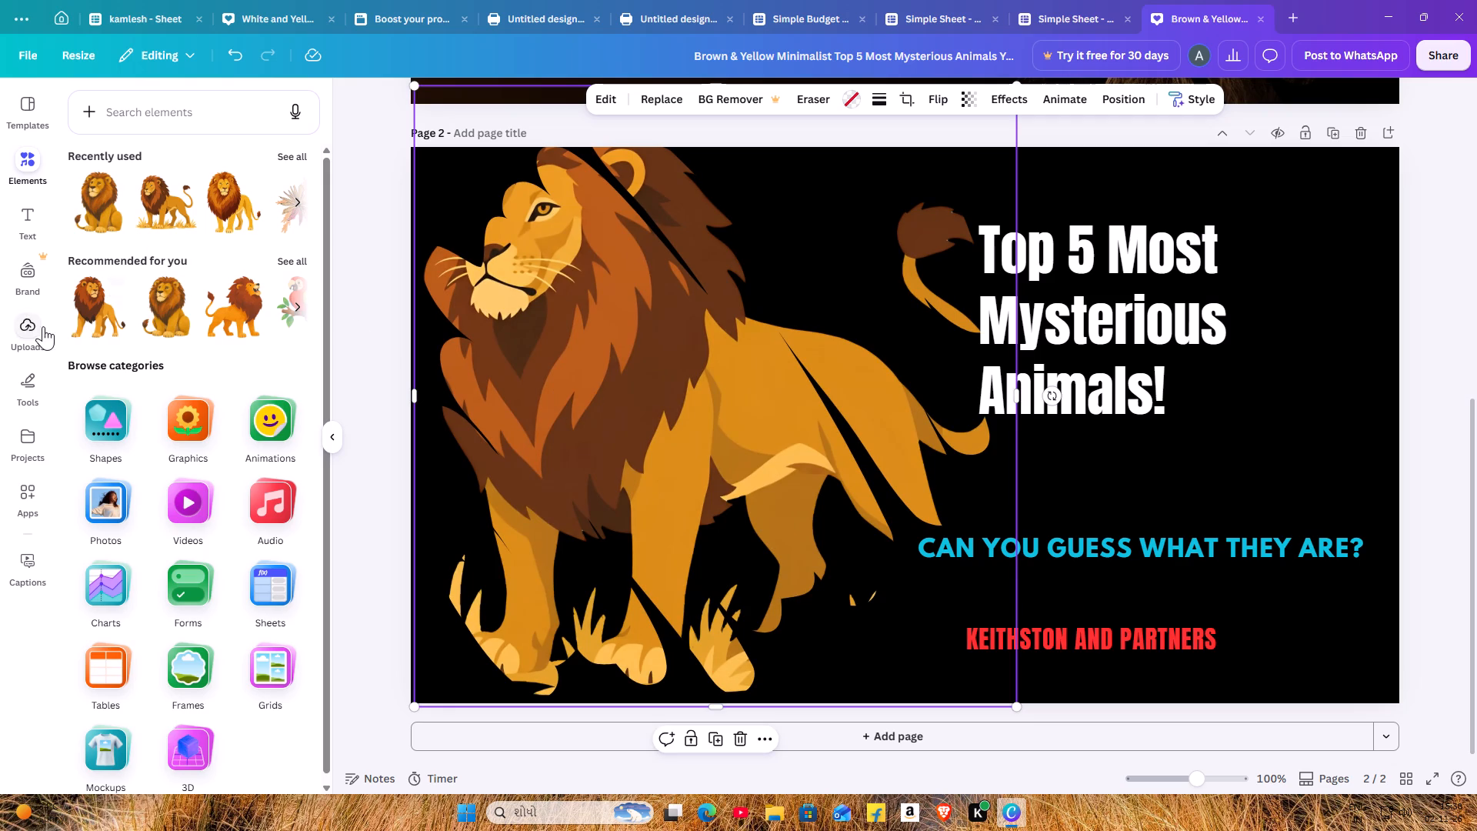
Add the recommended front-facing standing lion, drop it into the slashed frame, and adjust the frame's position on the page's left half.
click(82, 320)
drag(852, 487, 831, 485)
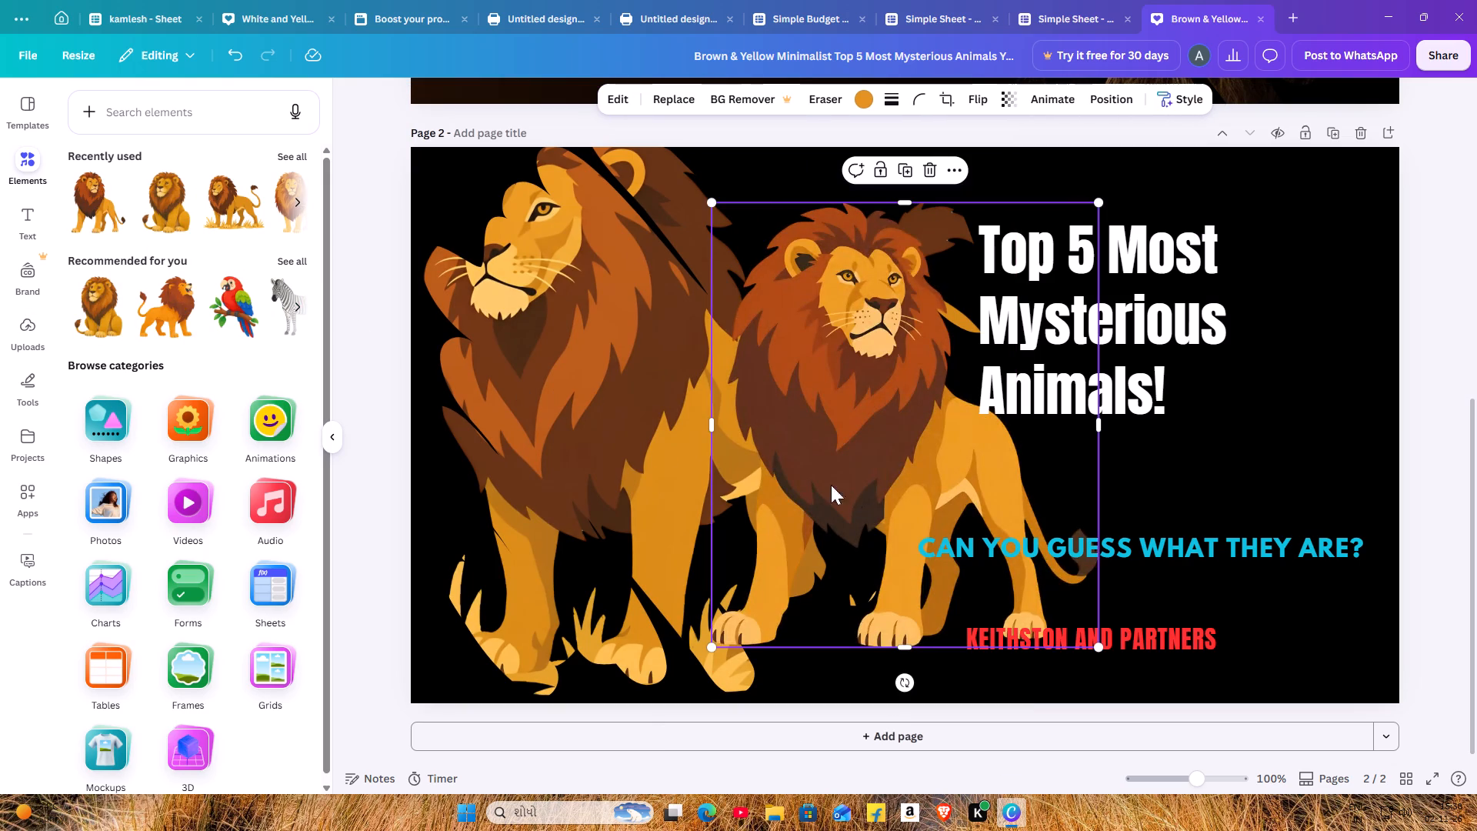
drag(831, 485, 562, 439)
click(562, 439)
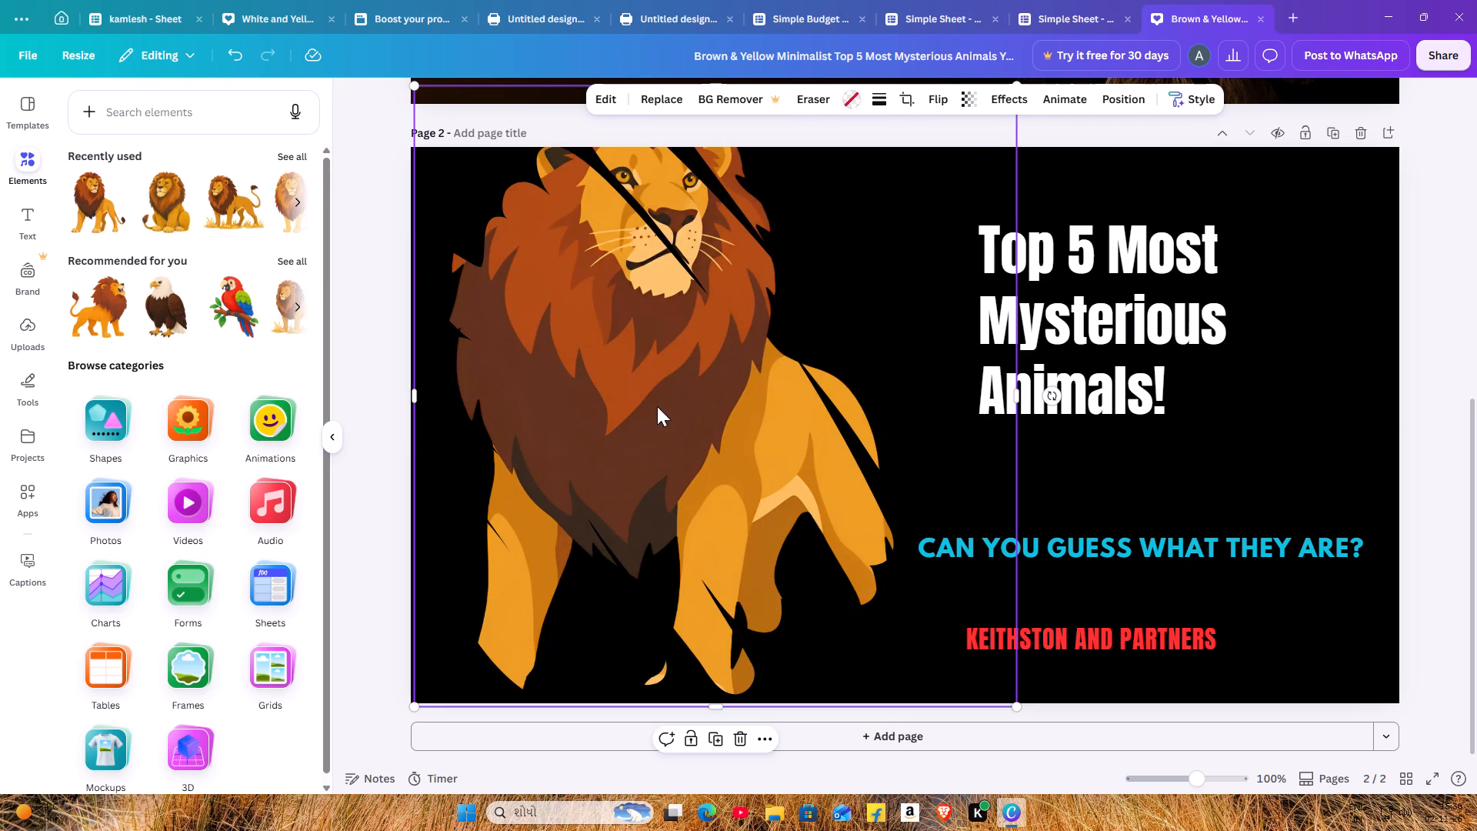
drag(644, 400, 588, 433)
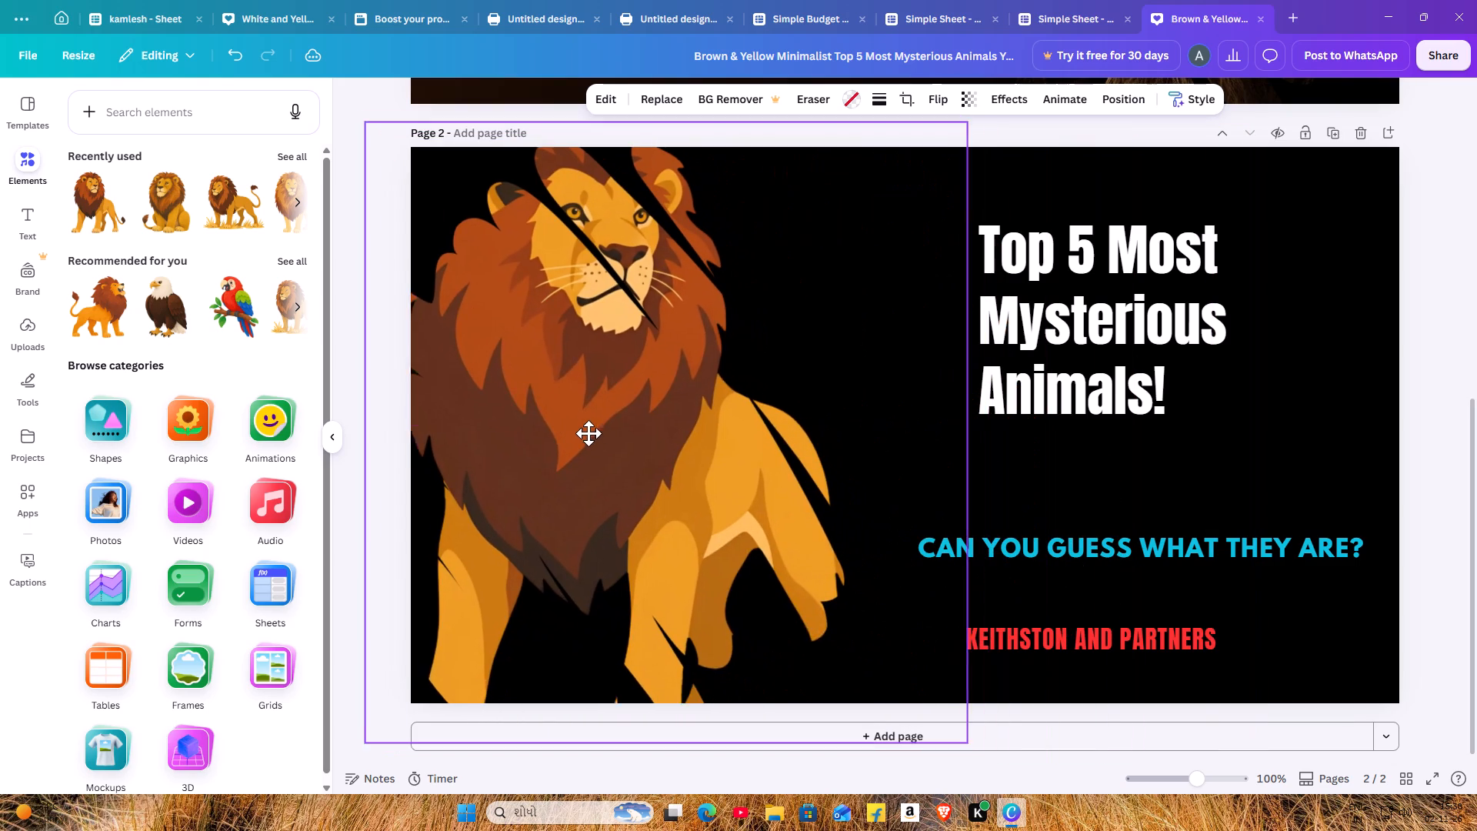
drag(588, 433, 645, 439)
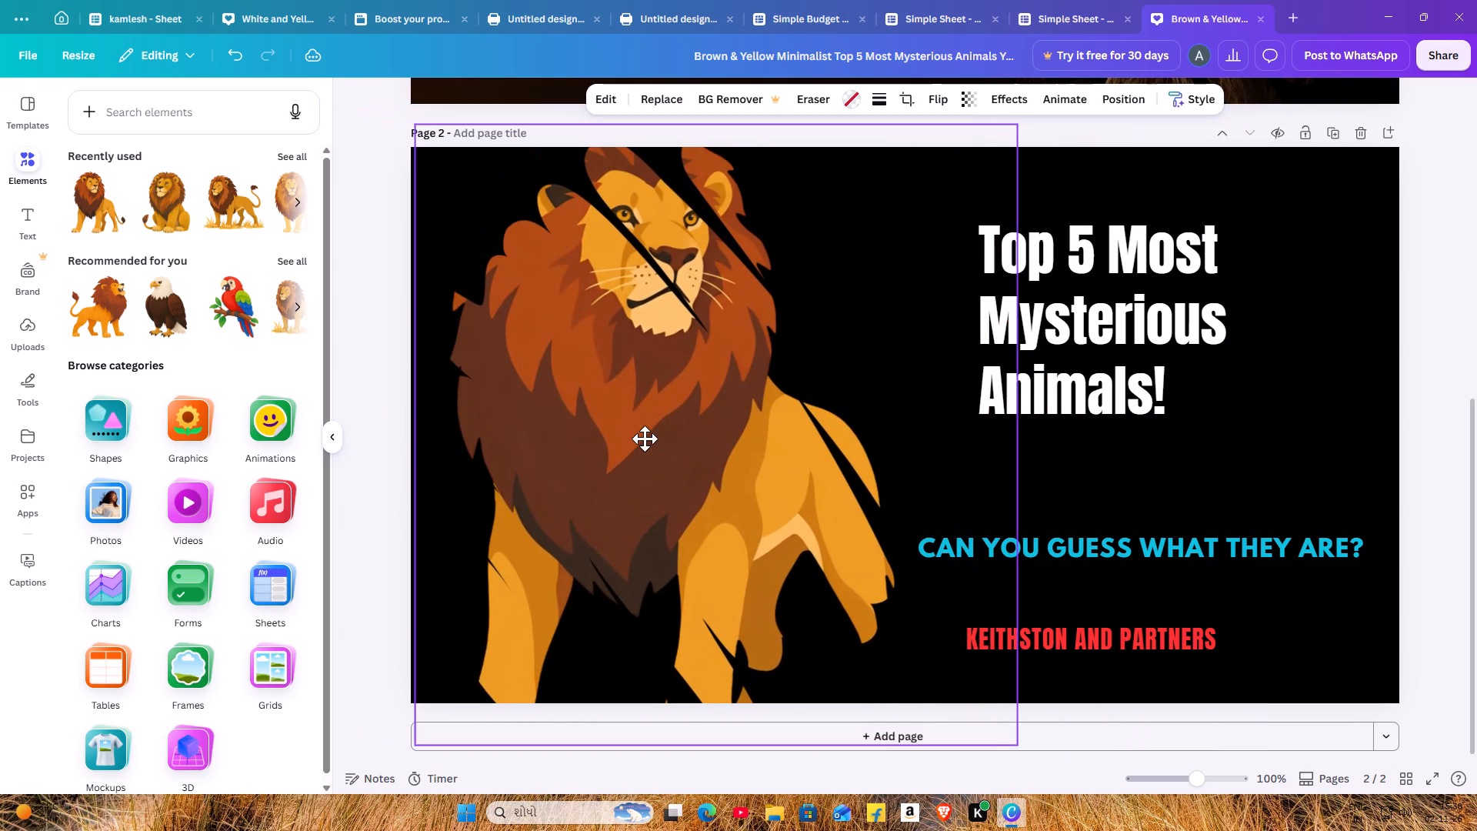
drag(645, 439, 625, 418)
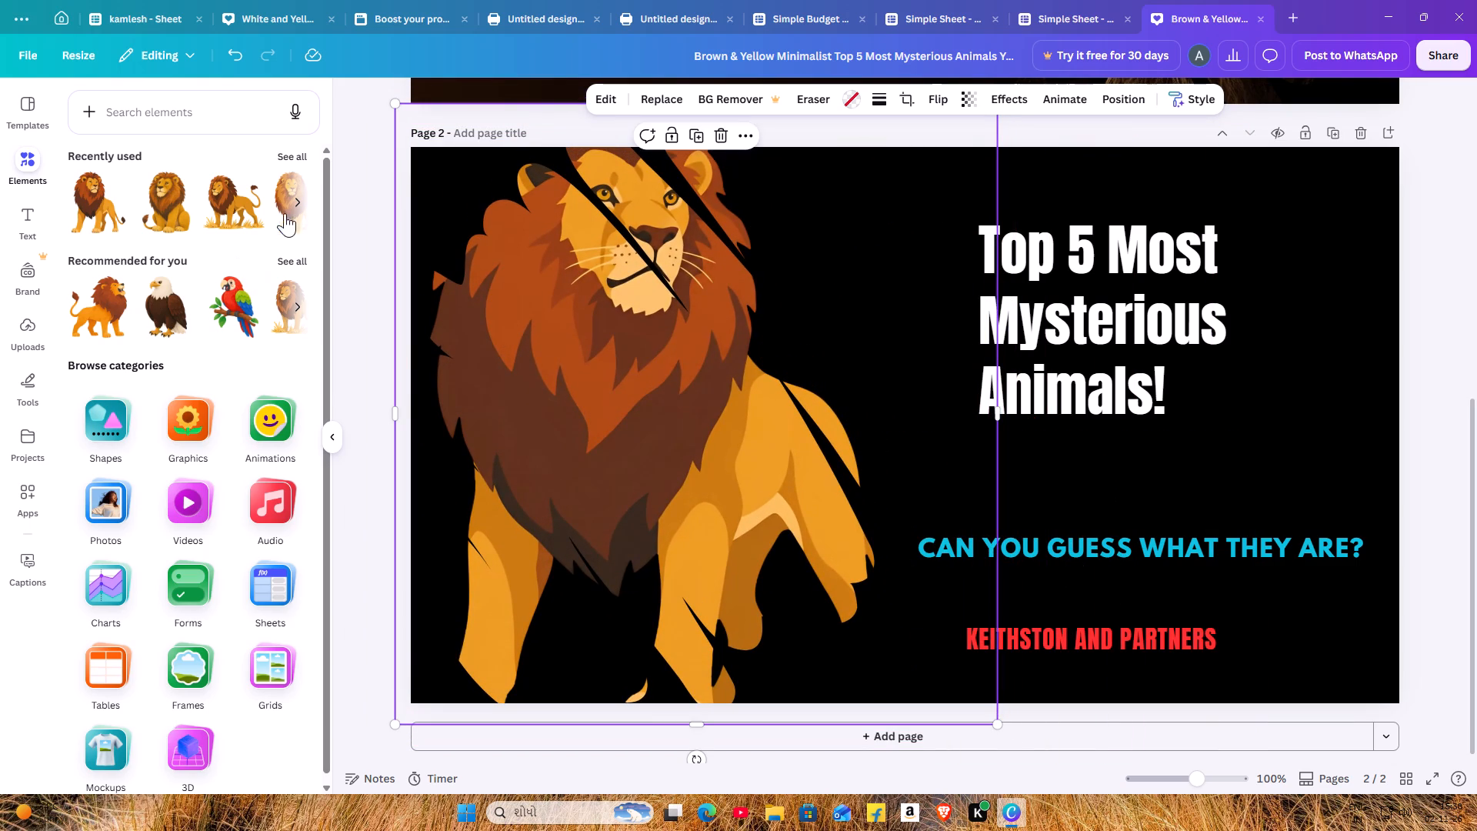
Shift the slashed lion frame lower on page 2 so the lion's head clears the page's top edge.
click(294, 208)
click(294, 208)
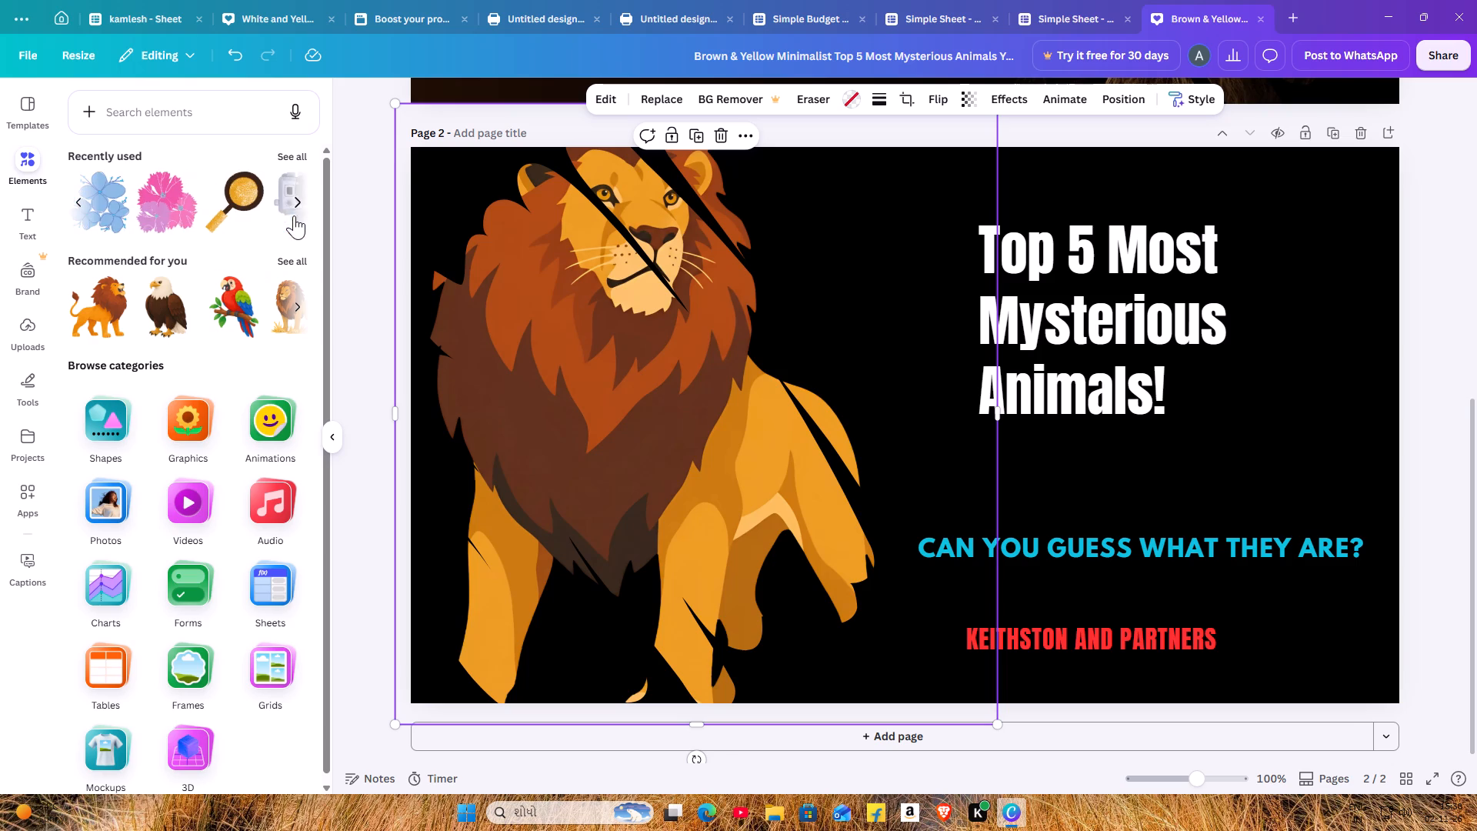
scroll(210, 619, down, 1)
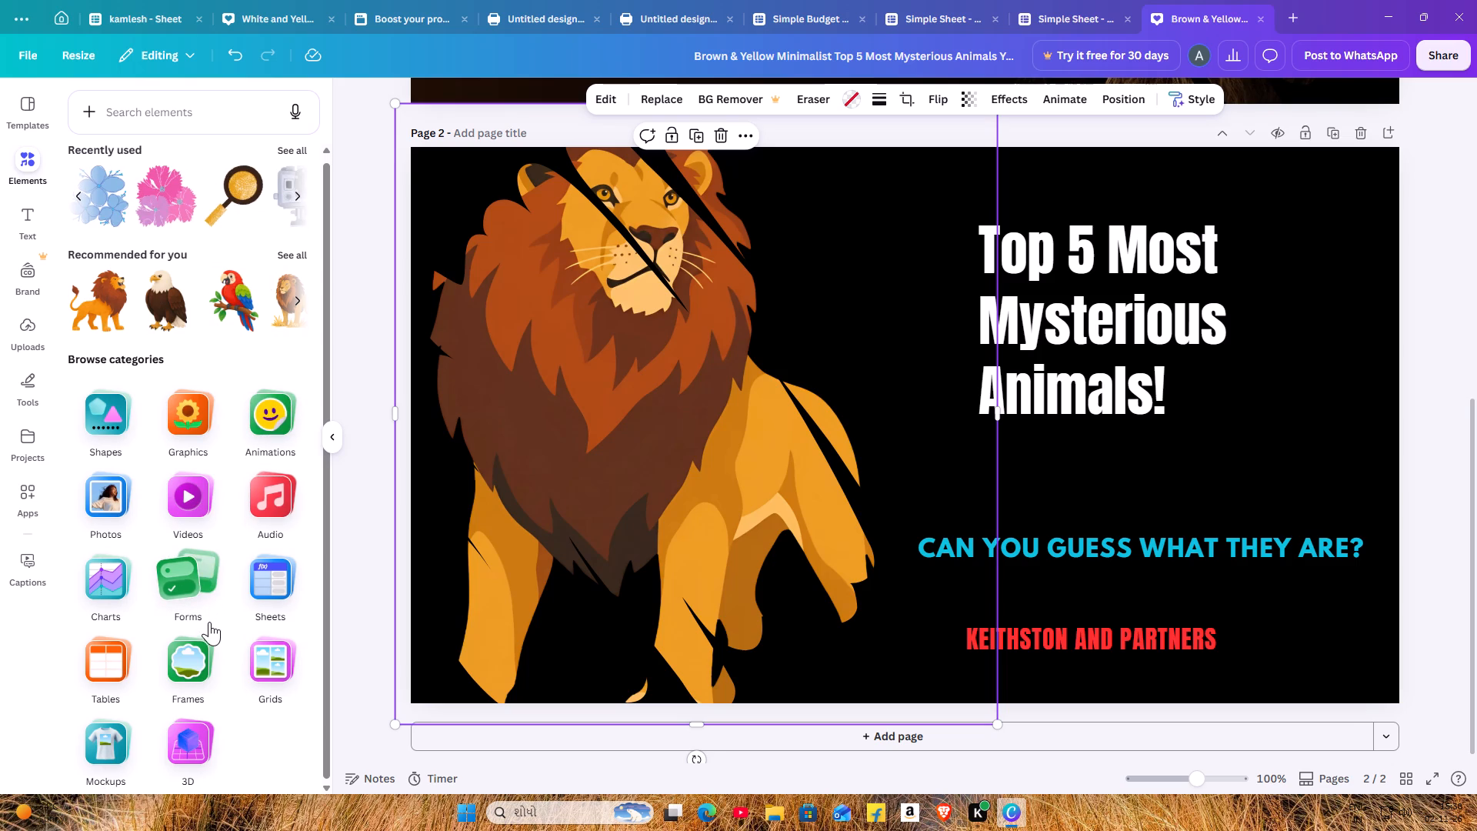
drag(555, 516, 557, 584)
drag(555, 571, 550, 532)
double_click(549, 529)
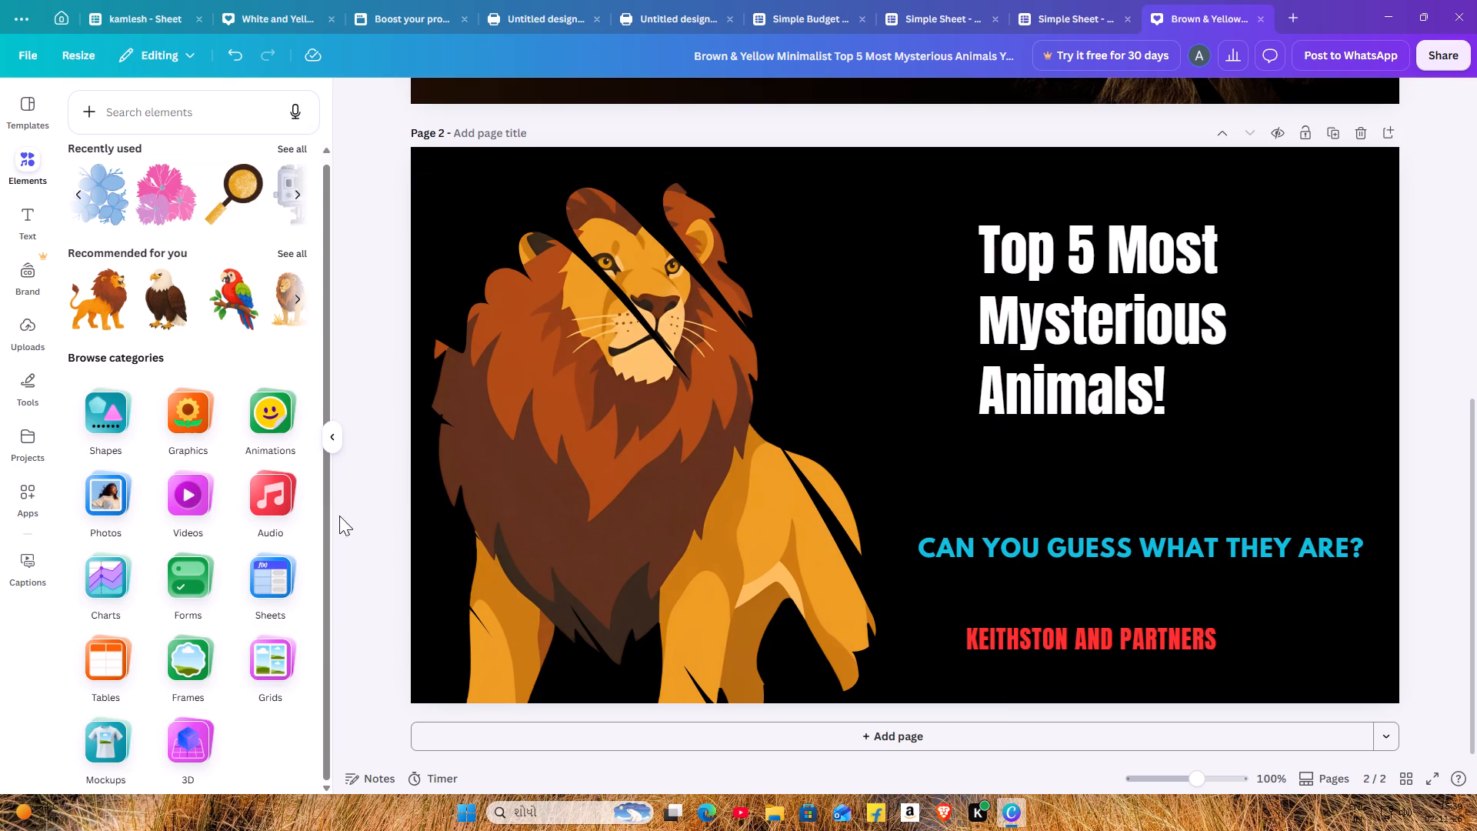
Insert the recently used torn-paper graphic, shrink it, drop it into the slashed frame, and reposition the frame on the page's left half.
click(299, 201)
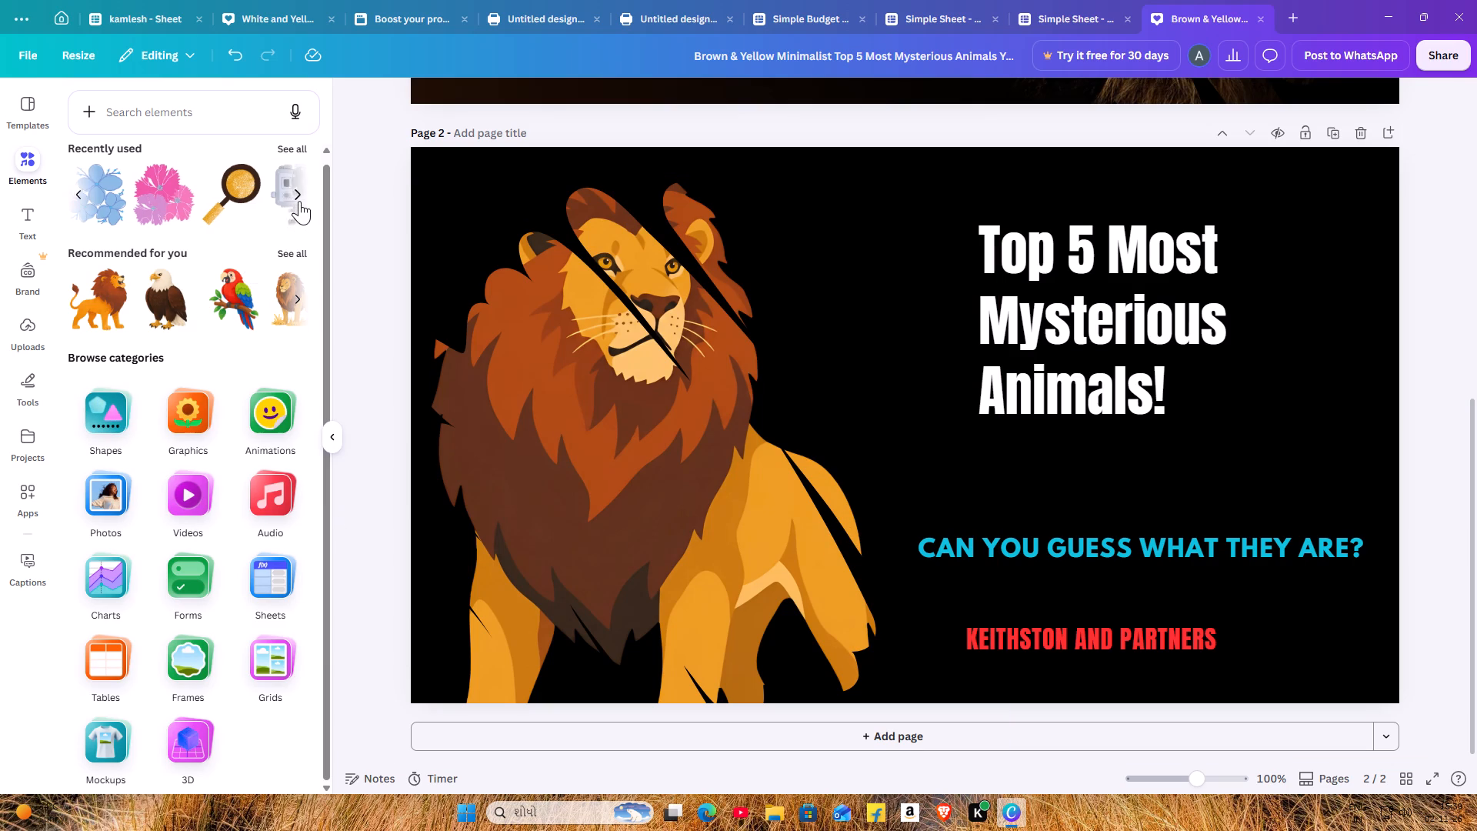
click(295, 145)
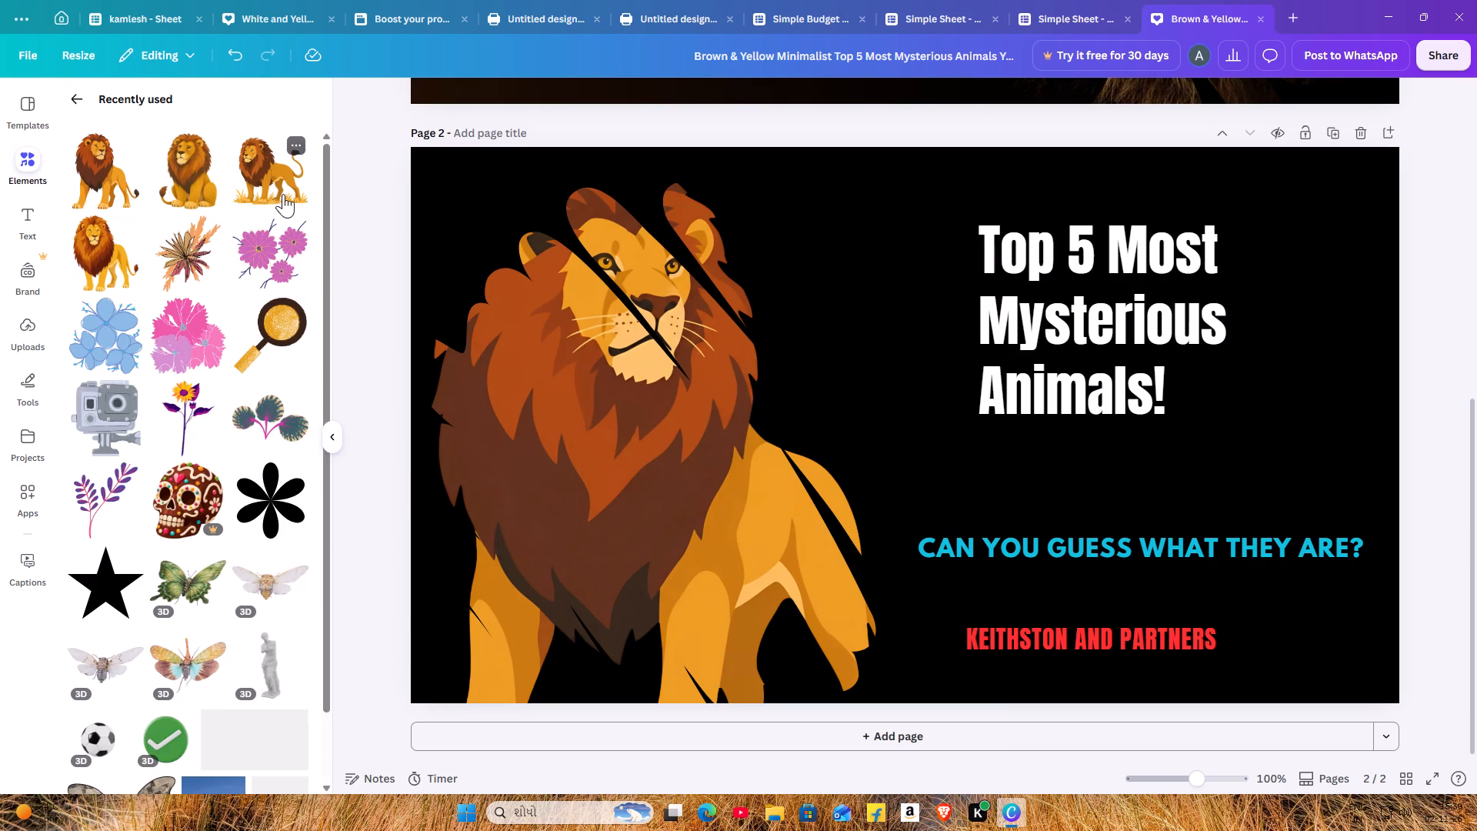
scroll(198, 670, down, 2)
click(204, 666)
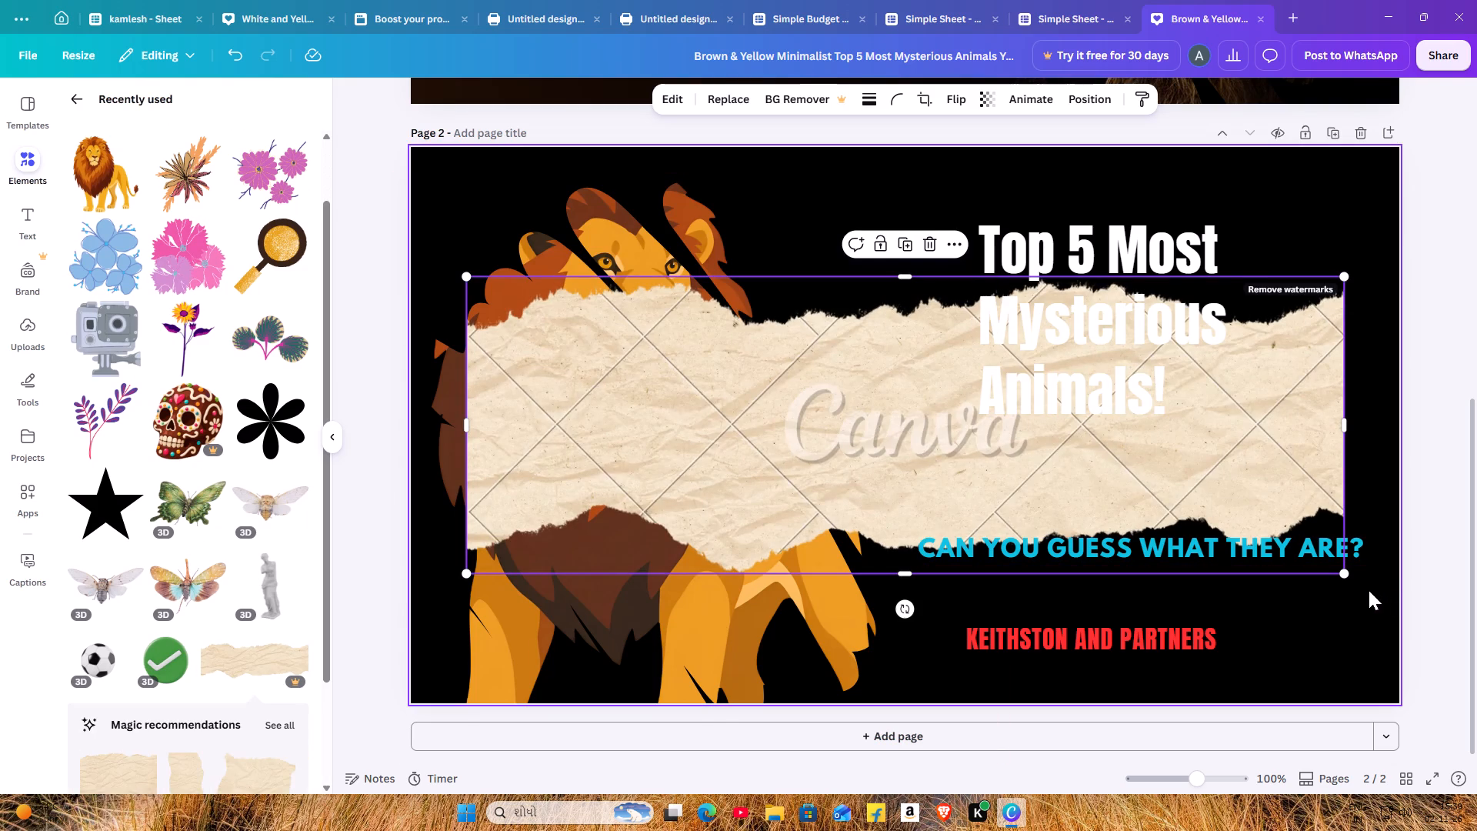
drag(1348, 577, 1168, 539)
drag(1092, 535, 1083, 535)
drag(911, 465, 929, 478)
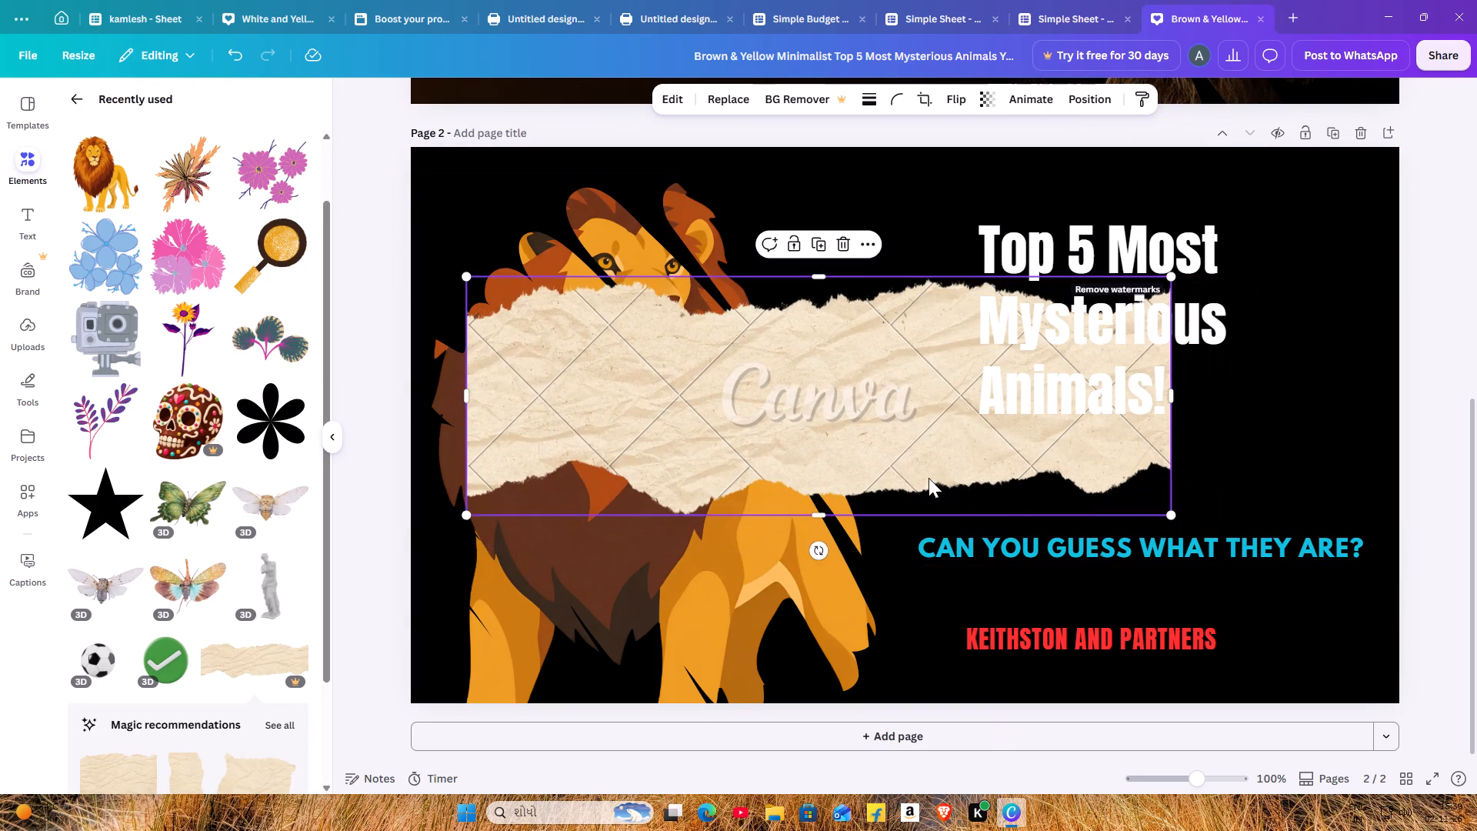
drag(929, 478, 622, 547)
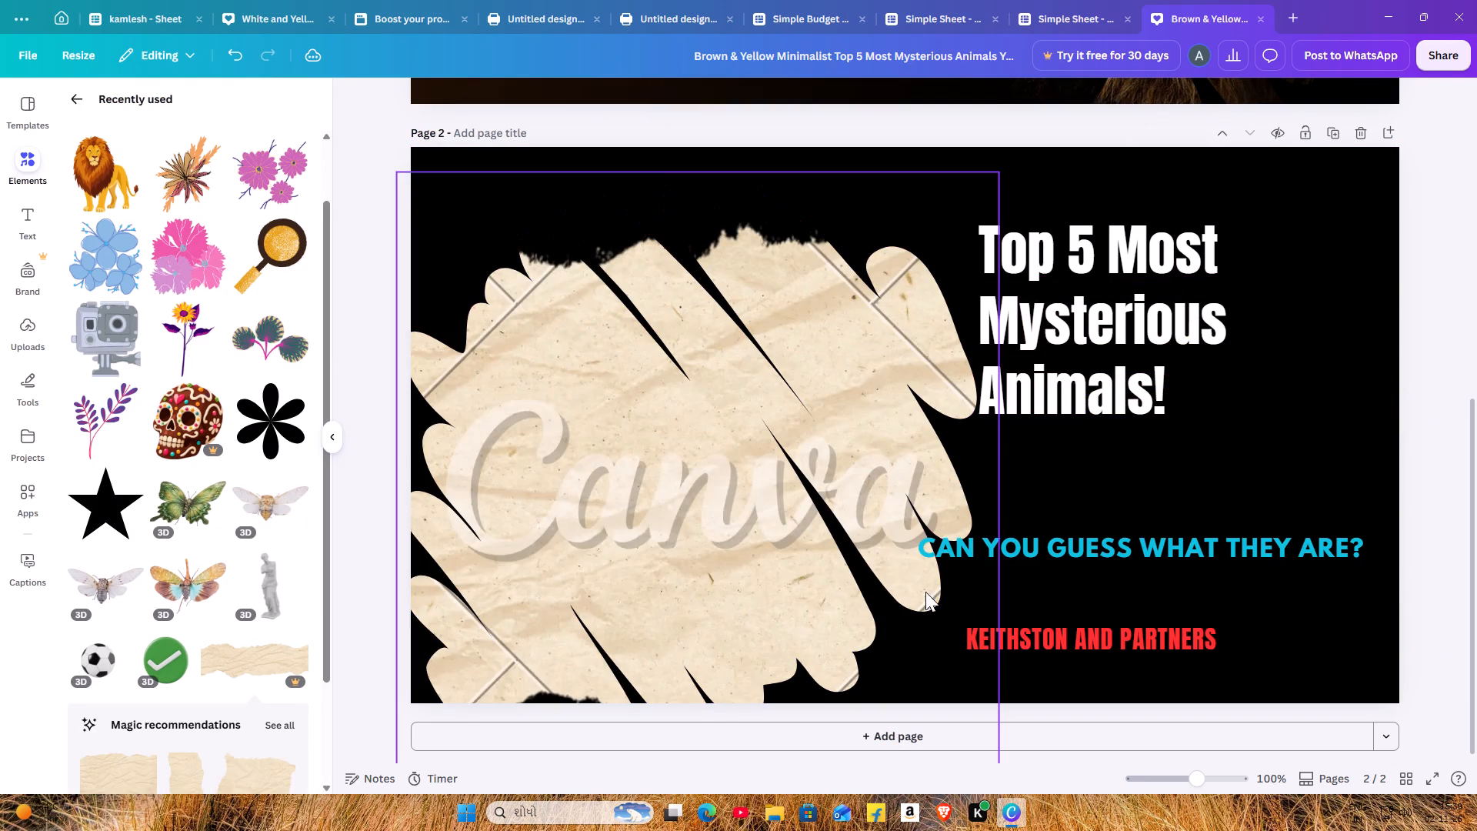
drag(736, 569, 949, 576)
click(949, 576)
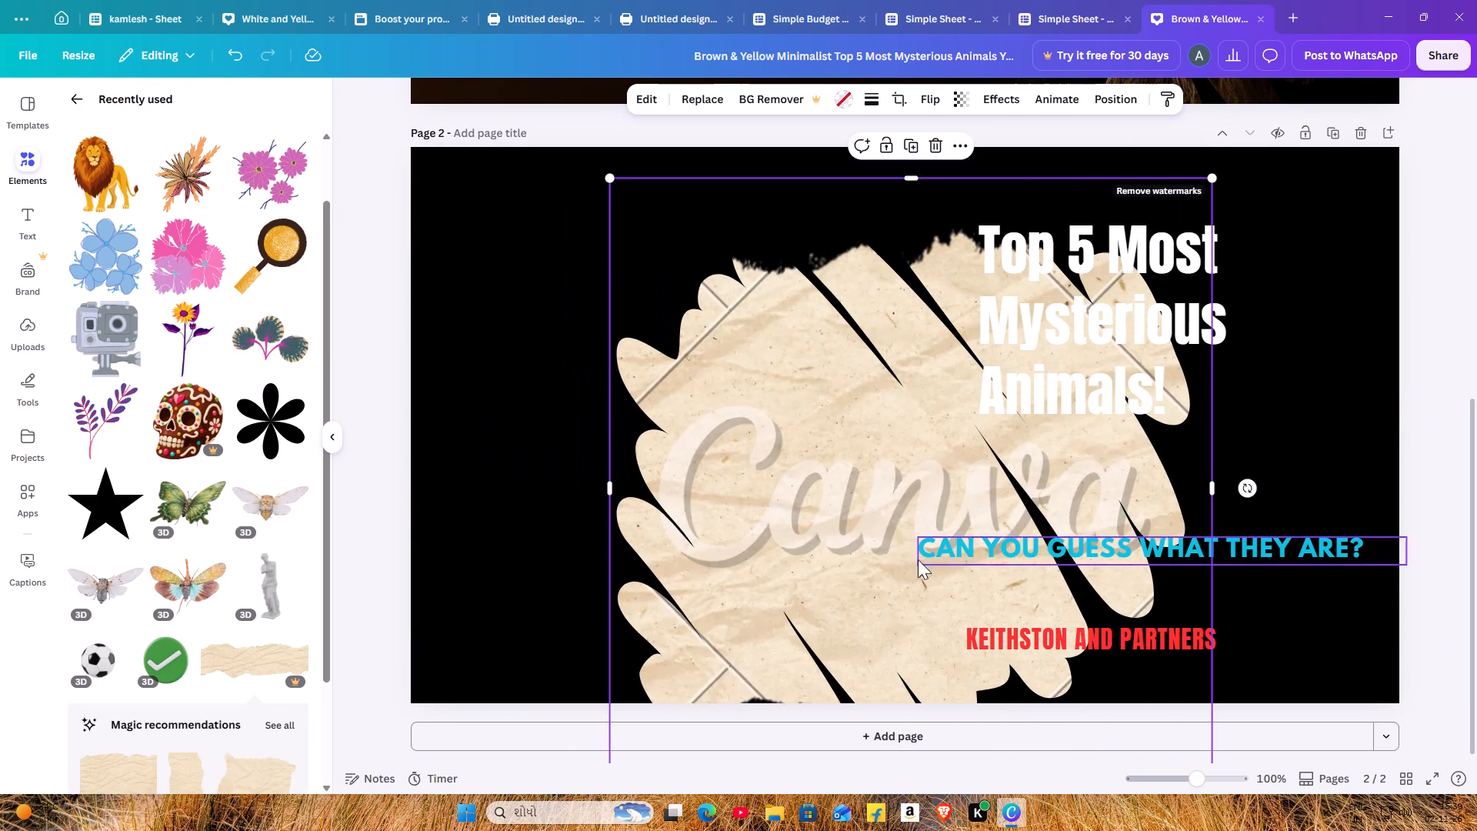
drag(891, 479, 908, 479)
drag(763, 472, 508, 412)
Add the recently used golden standing lion and drop it into the slashed frame in place of the torn paper.
click(92, 160)
drag(845, 461, 601, 446)
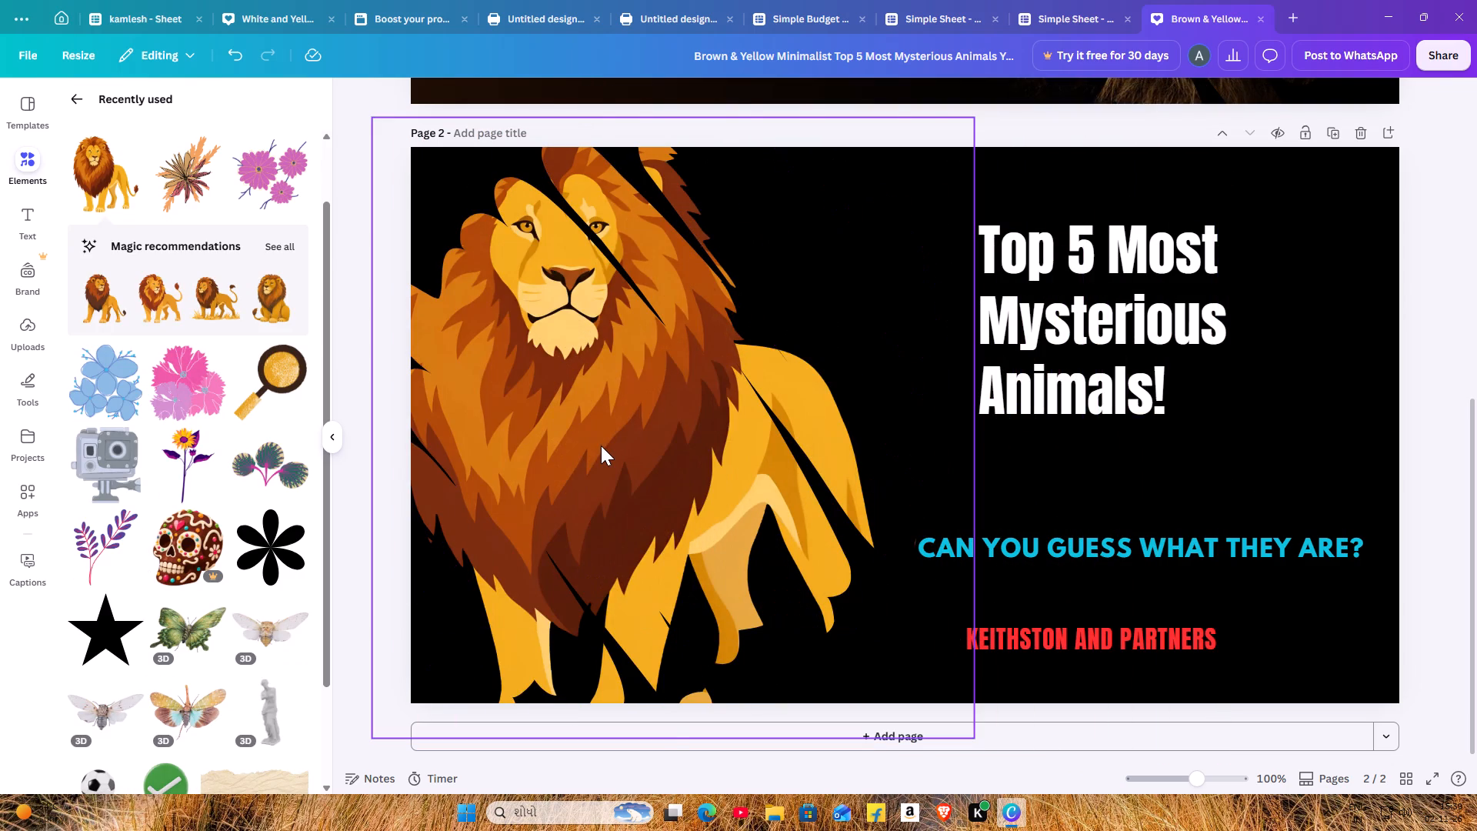
drag(598, 444, 615, 443)
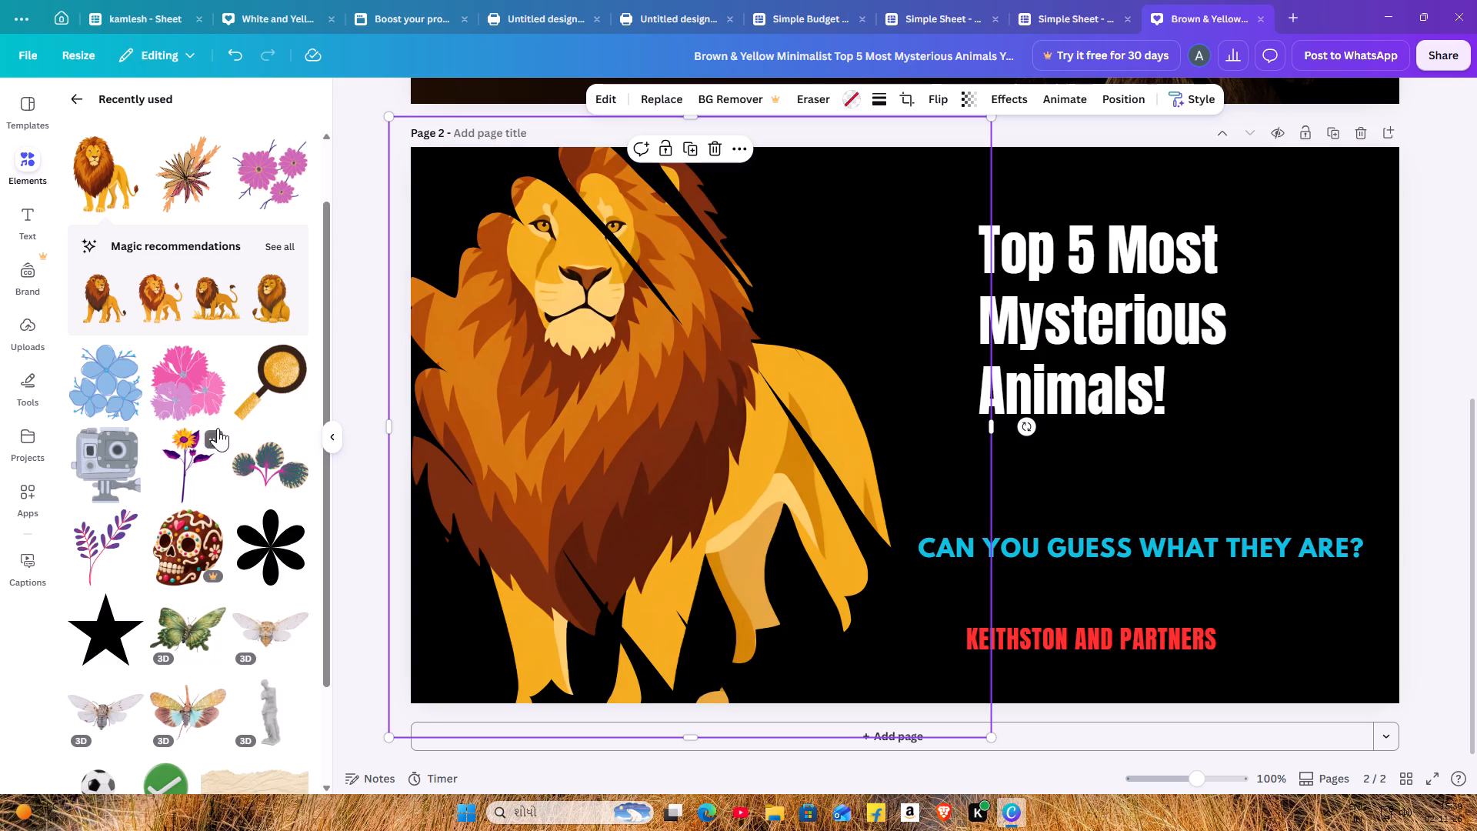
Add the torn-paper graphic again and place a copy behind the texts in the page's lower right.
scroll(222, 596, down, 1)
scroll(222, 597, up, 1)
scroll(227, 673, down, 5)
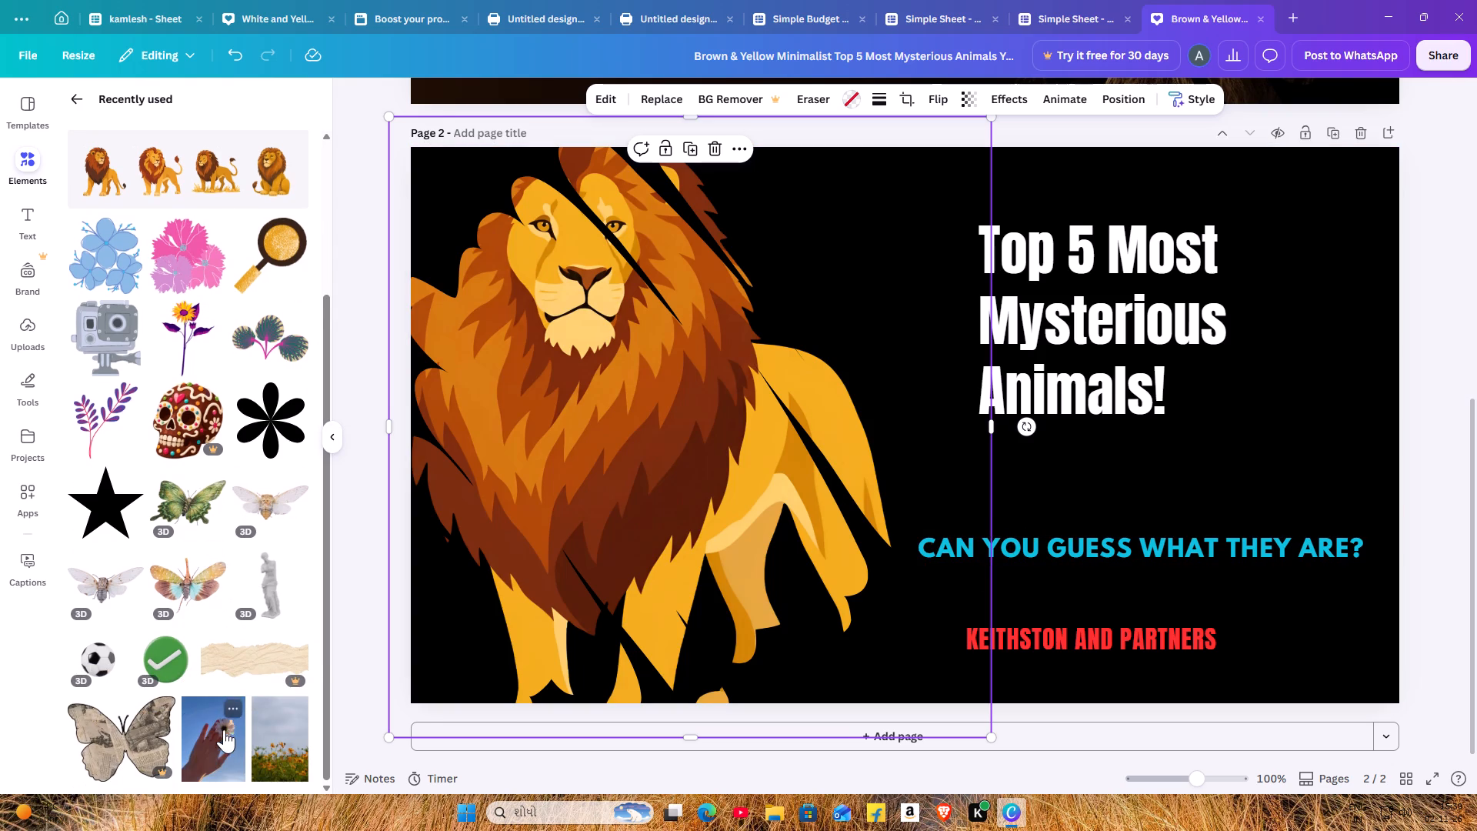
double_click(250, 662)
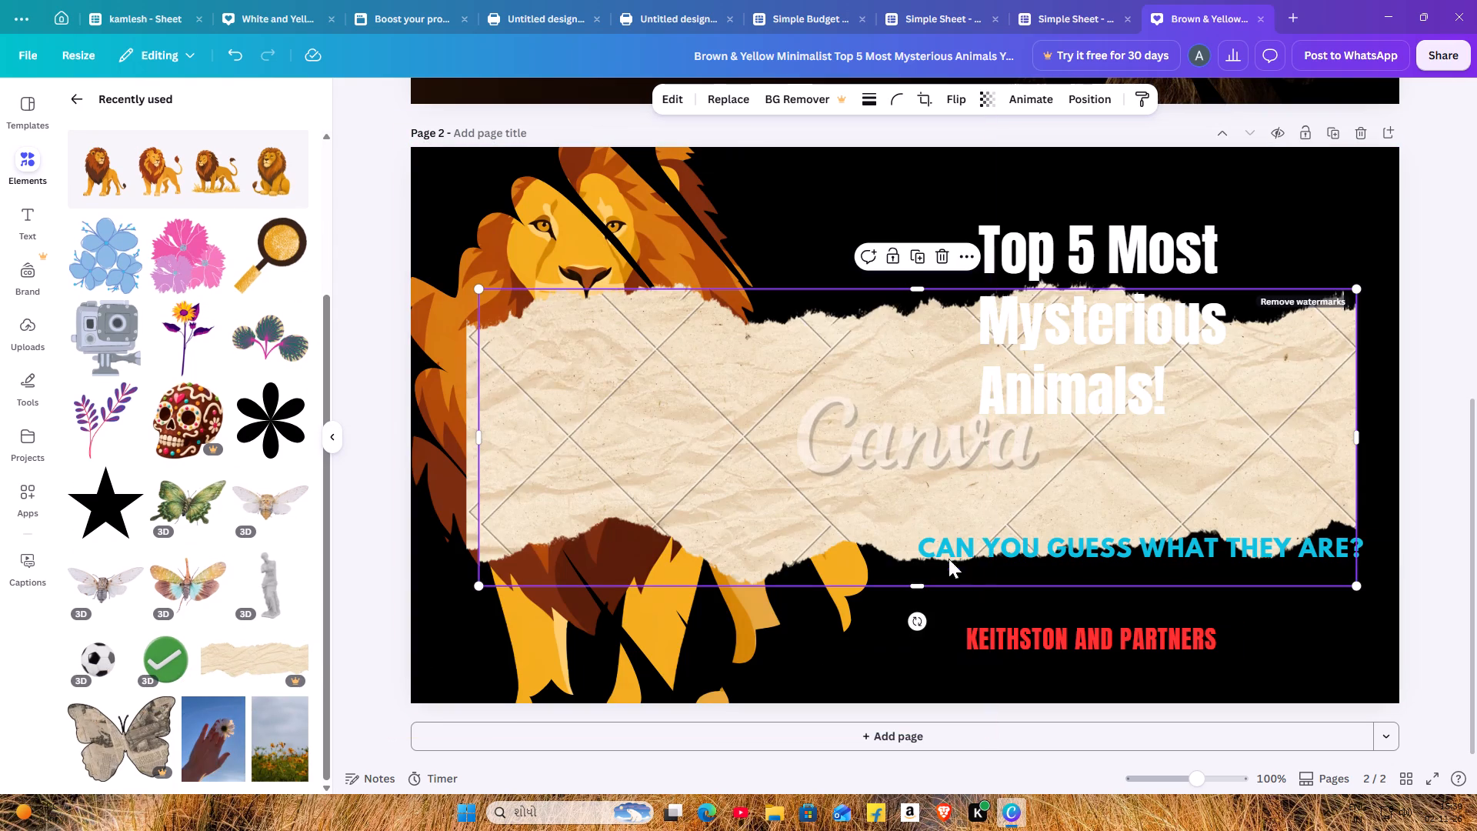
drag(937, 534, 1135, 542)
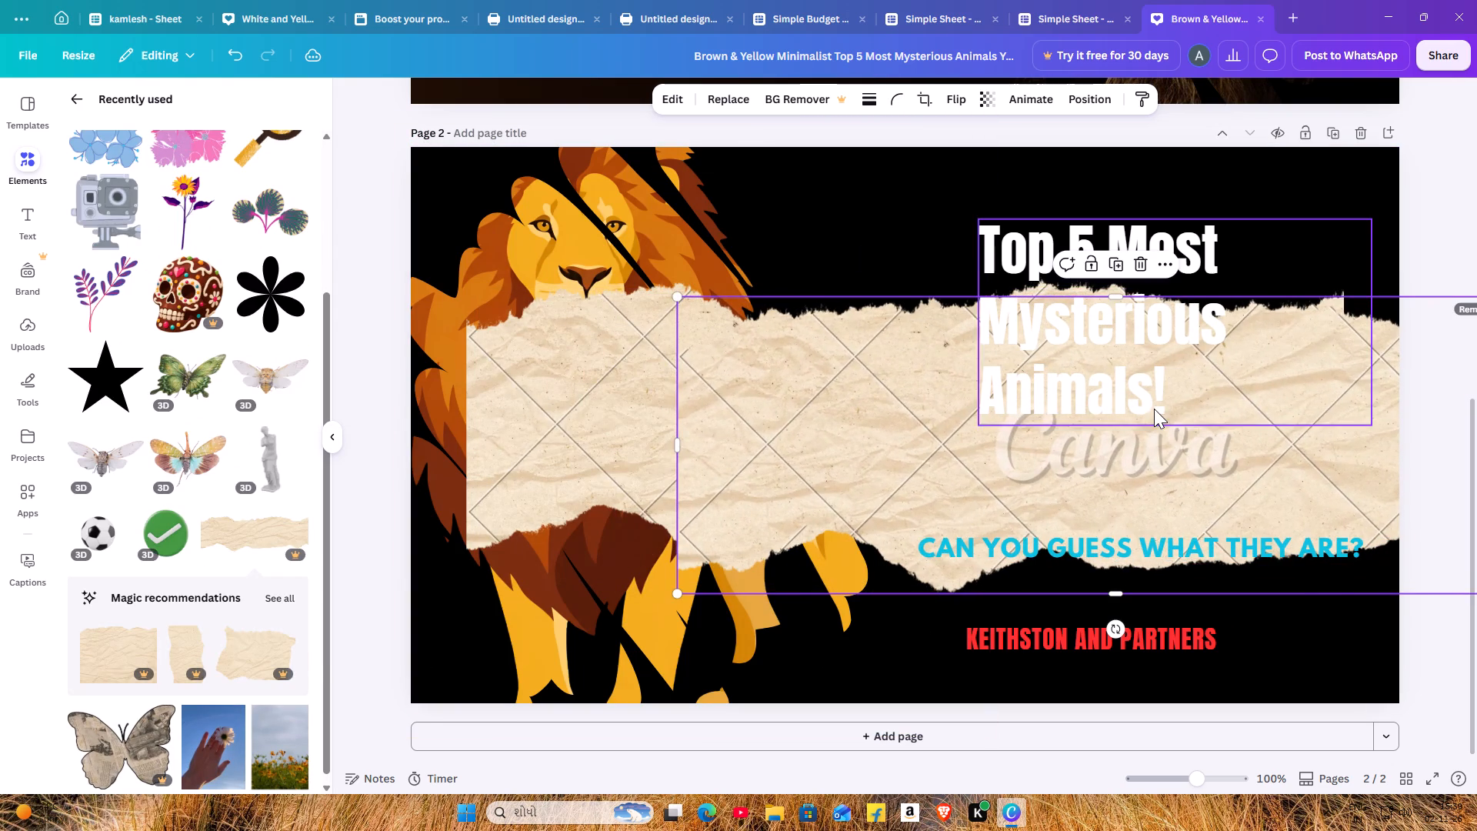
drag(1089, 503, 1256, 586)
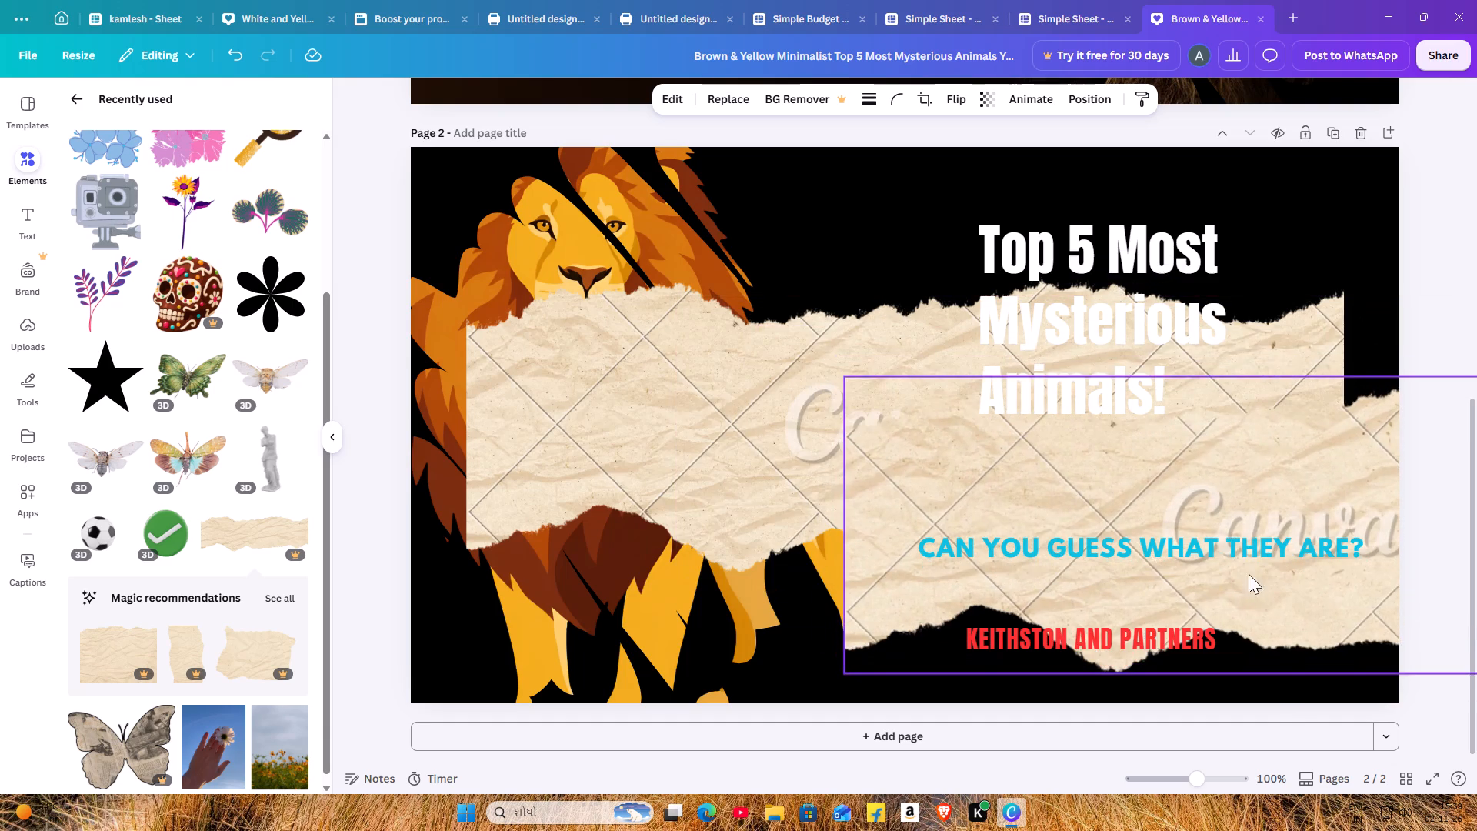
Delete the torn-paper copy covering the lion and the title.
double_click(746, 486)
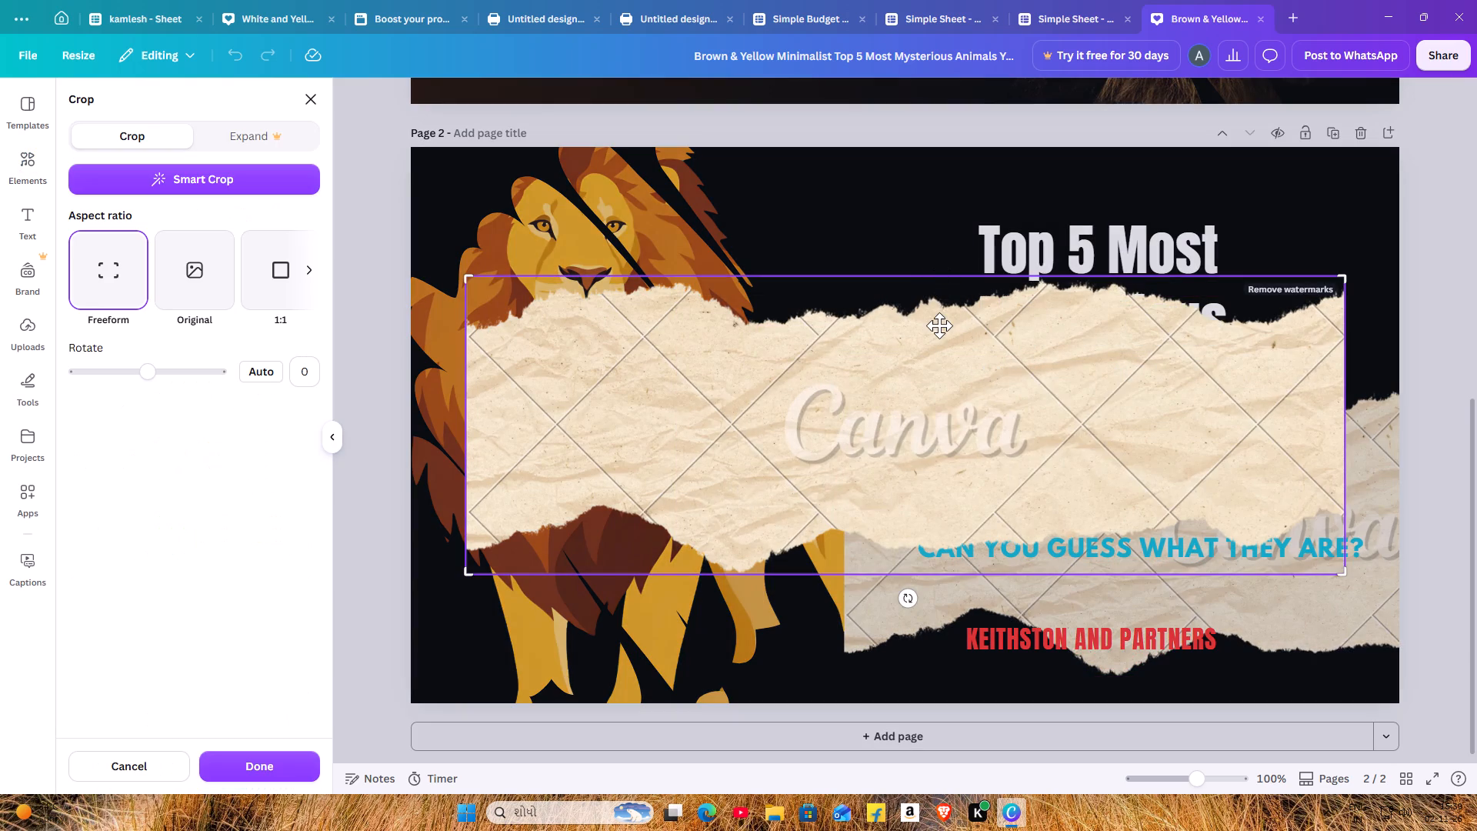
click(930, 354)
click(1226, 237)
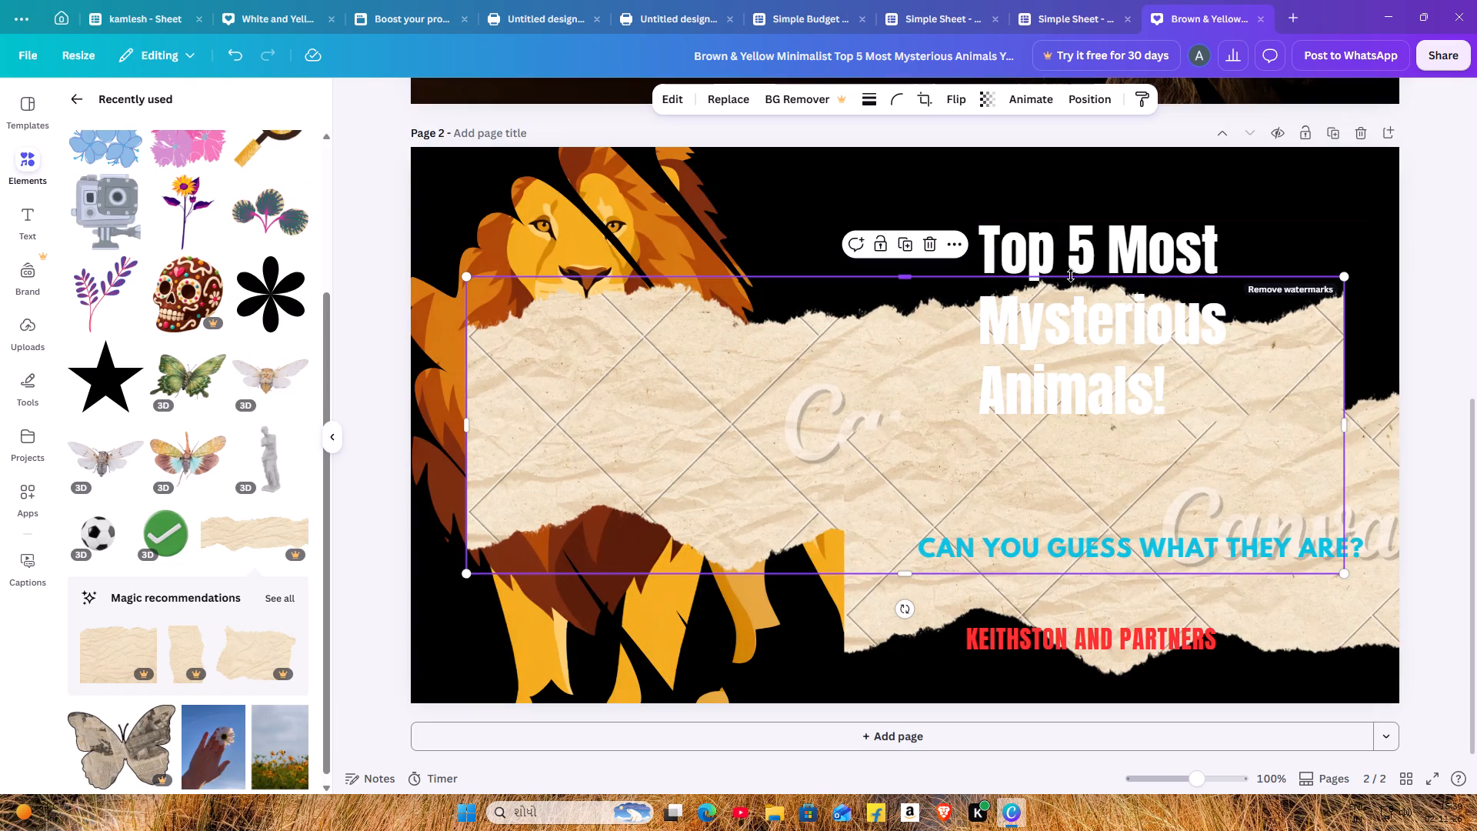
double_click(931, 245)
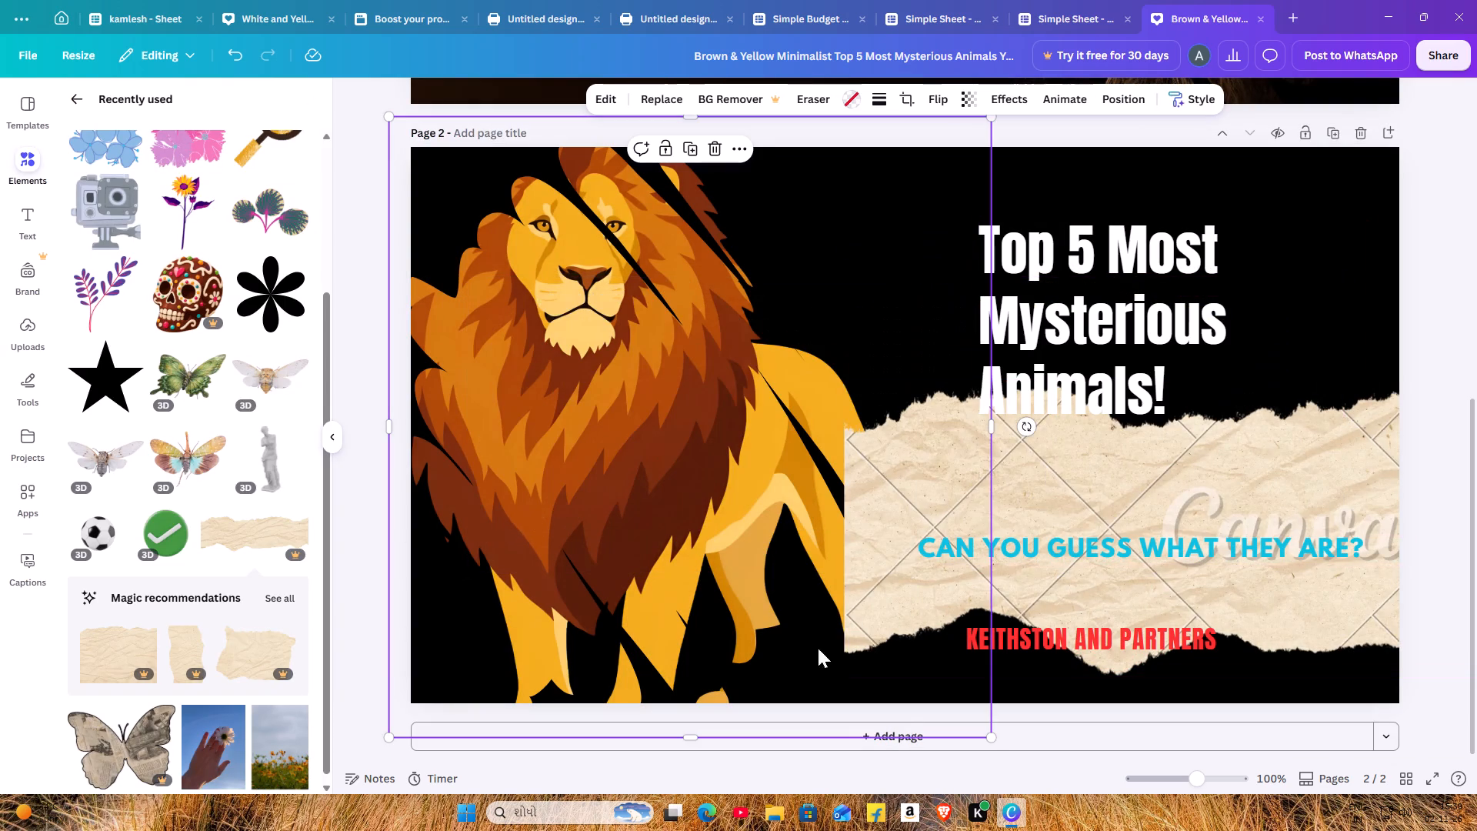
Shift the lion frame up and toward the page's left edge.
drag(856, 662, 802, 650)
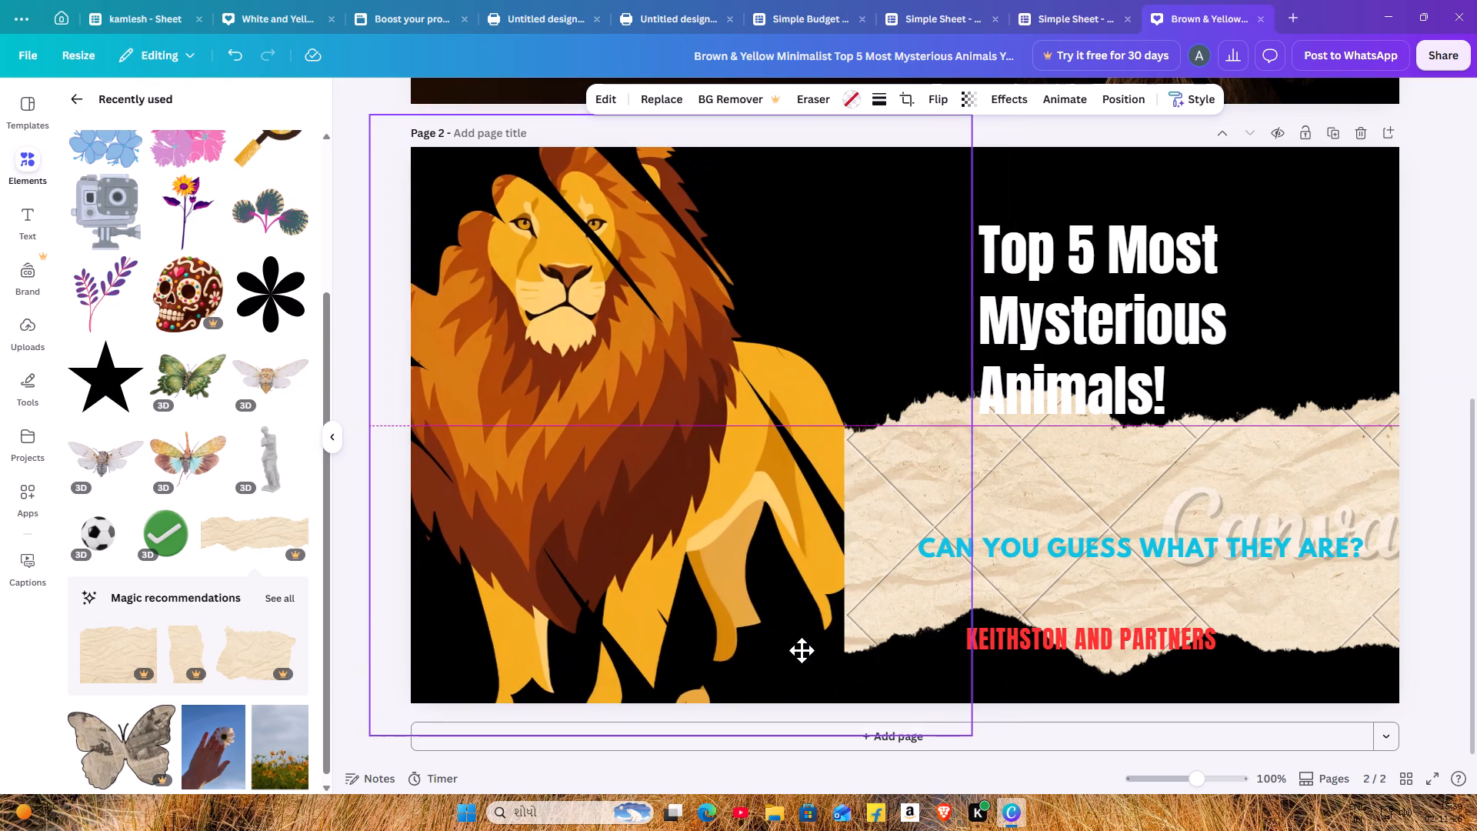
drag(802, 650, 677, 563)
Move the "CAN YOU GUESS WHAT THEY ARE?" text up to just below the title.
drag(1131, 557, 1105, 506)
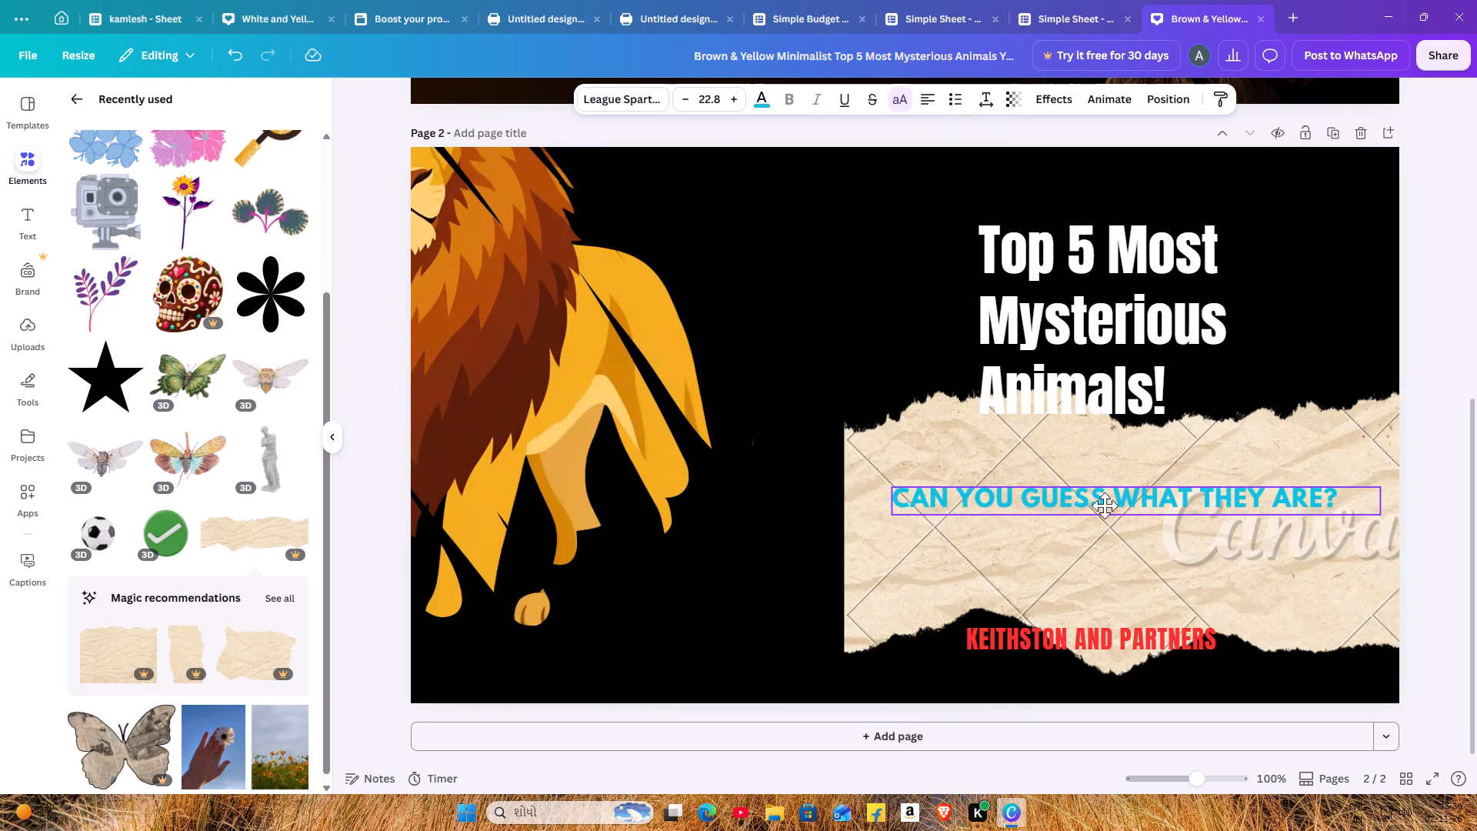
drag(1105, 506, 1101, 486)
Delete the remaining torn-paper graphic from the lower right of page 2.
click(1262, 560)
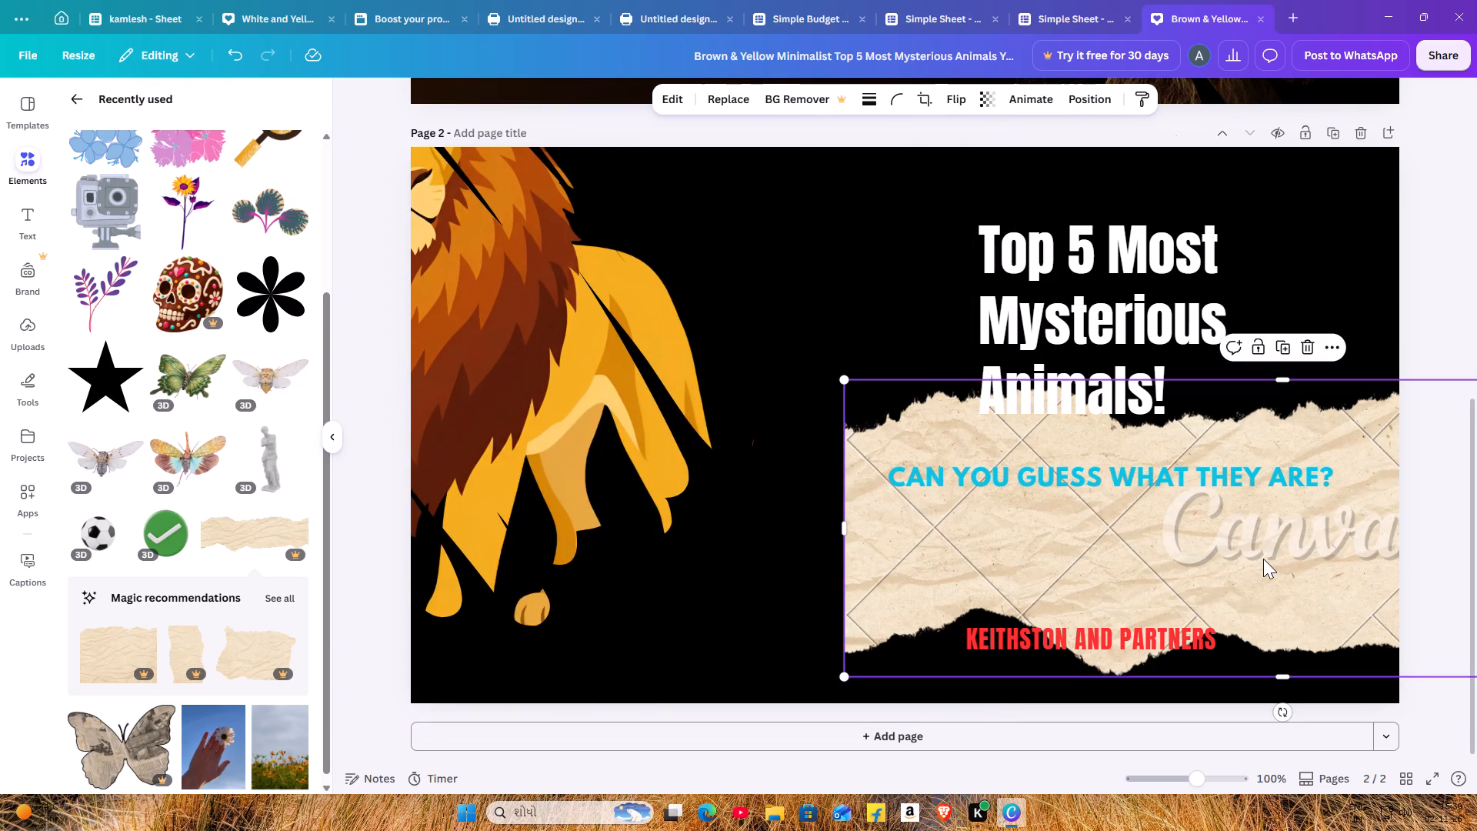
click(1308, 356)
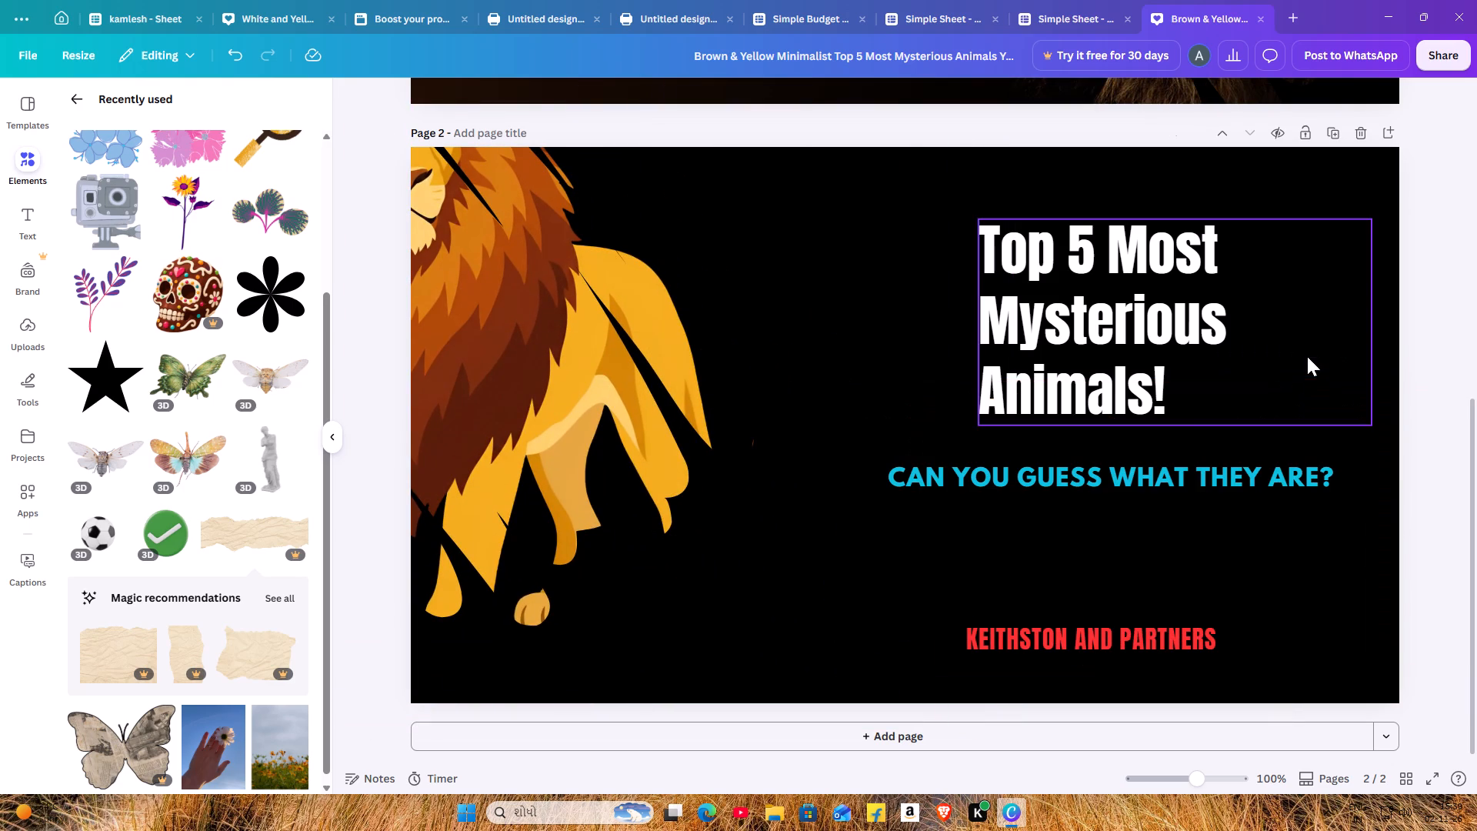
Move the slashed lion frame to the right side of page 2, letting it extend past the page's right edge.
drag(477, 489, 687, 546)
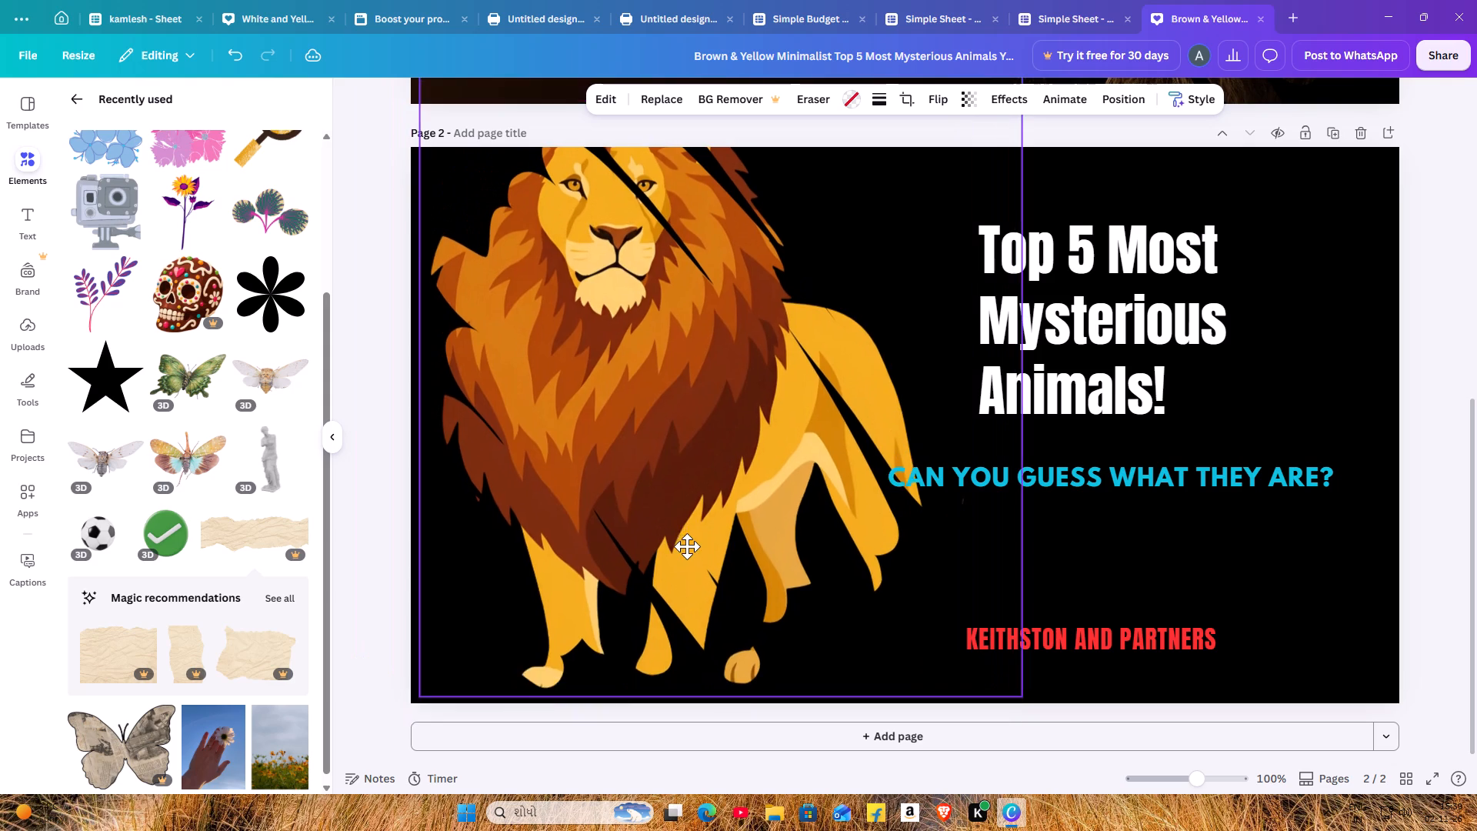
drag(687, 546, 672, 609)
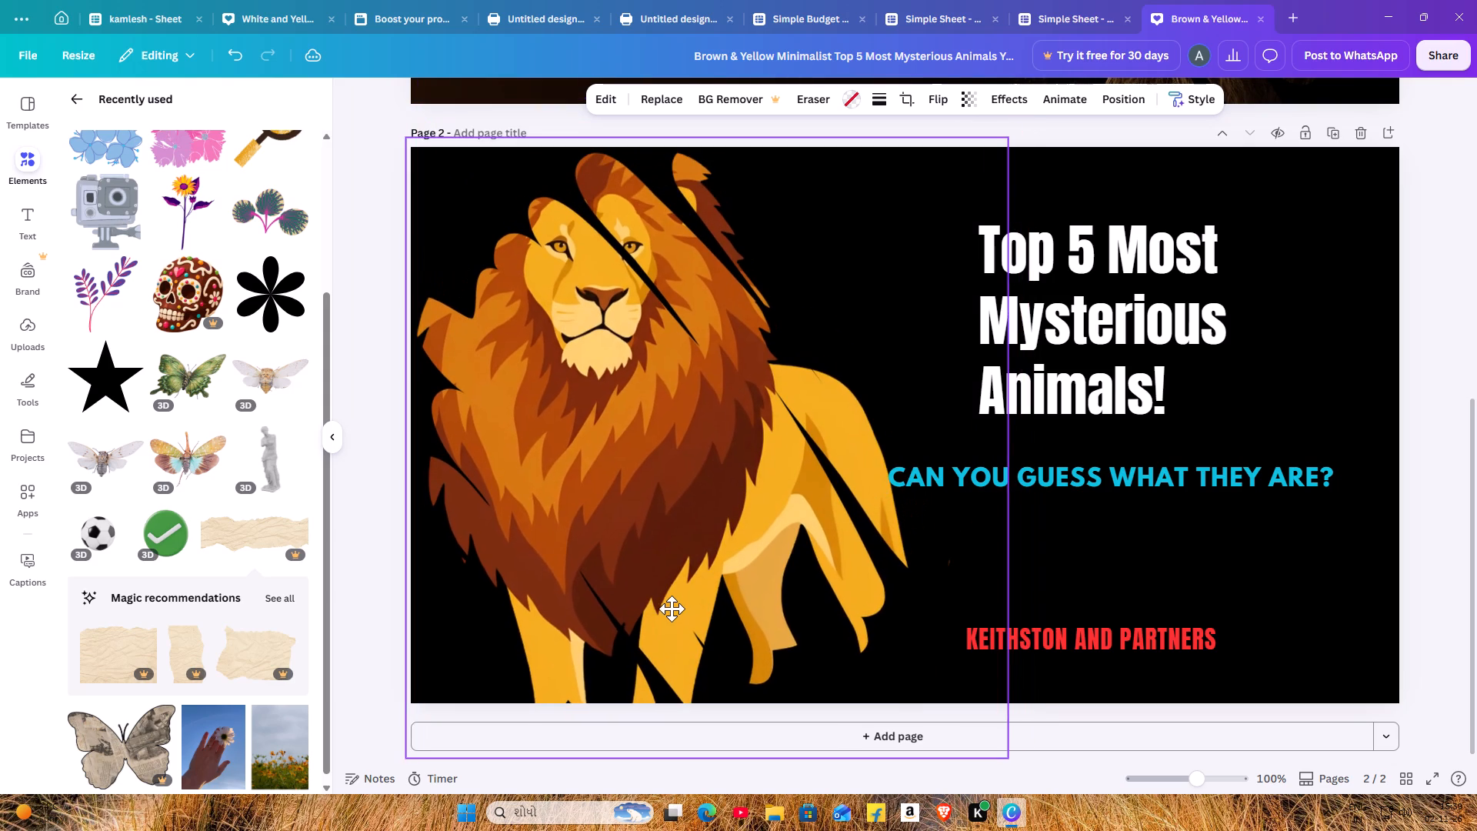
drag(672, 609, 1333, 531)
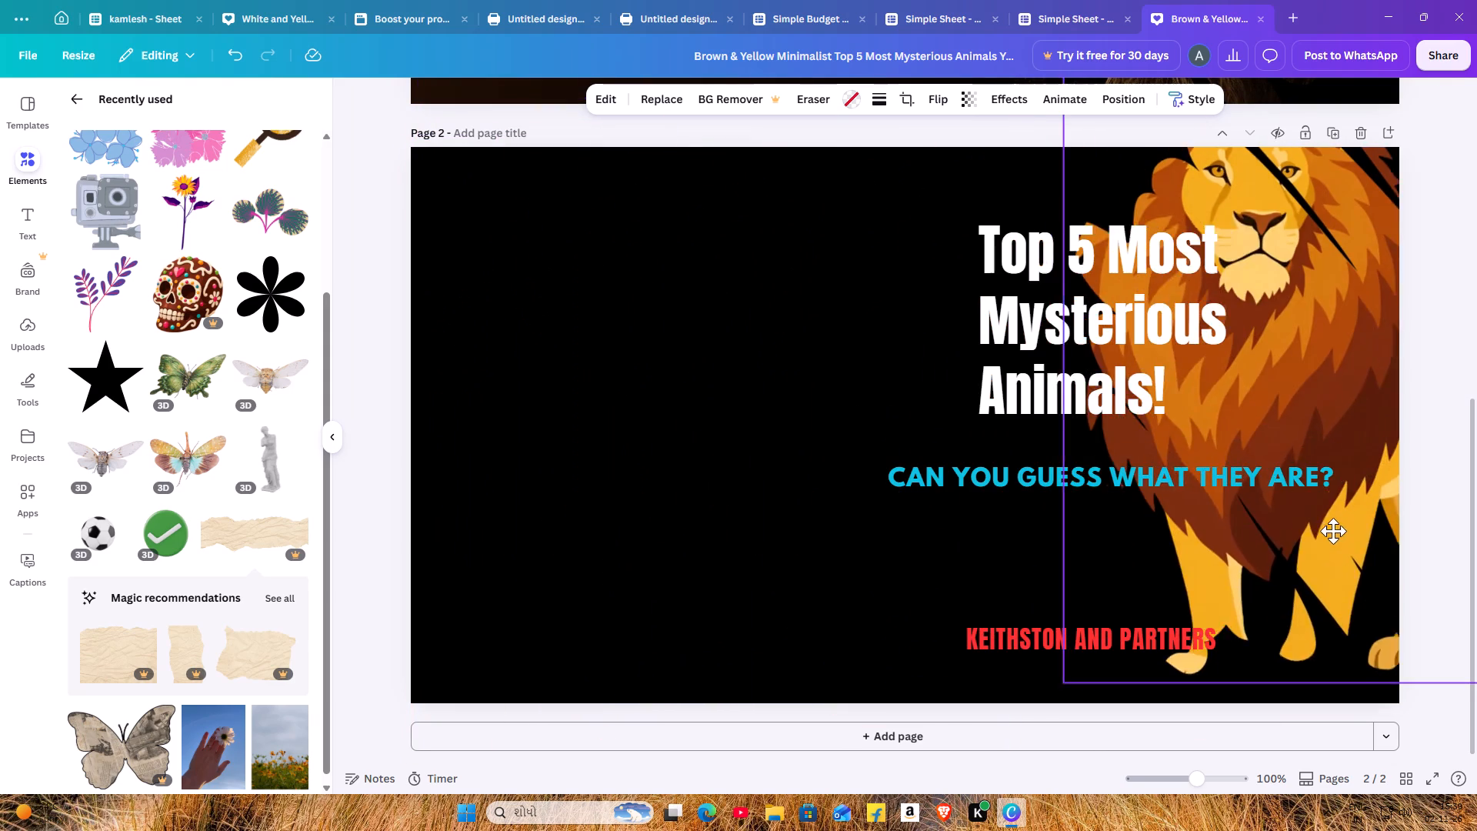
drag(1333, 531, 1252, 549)
drag(1004, 296, 739, 309)
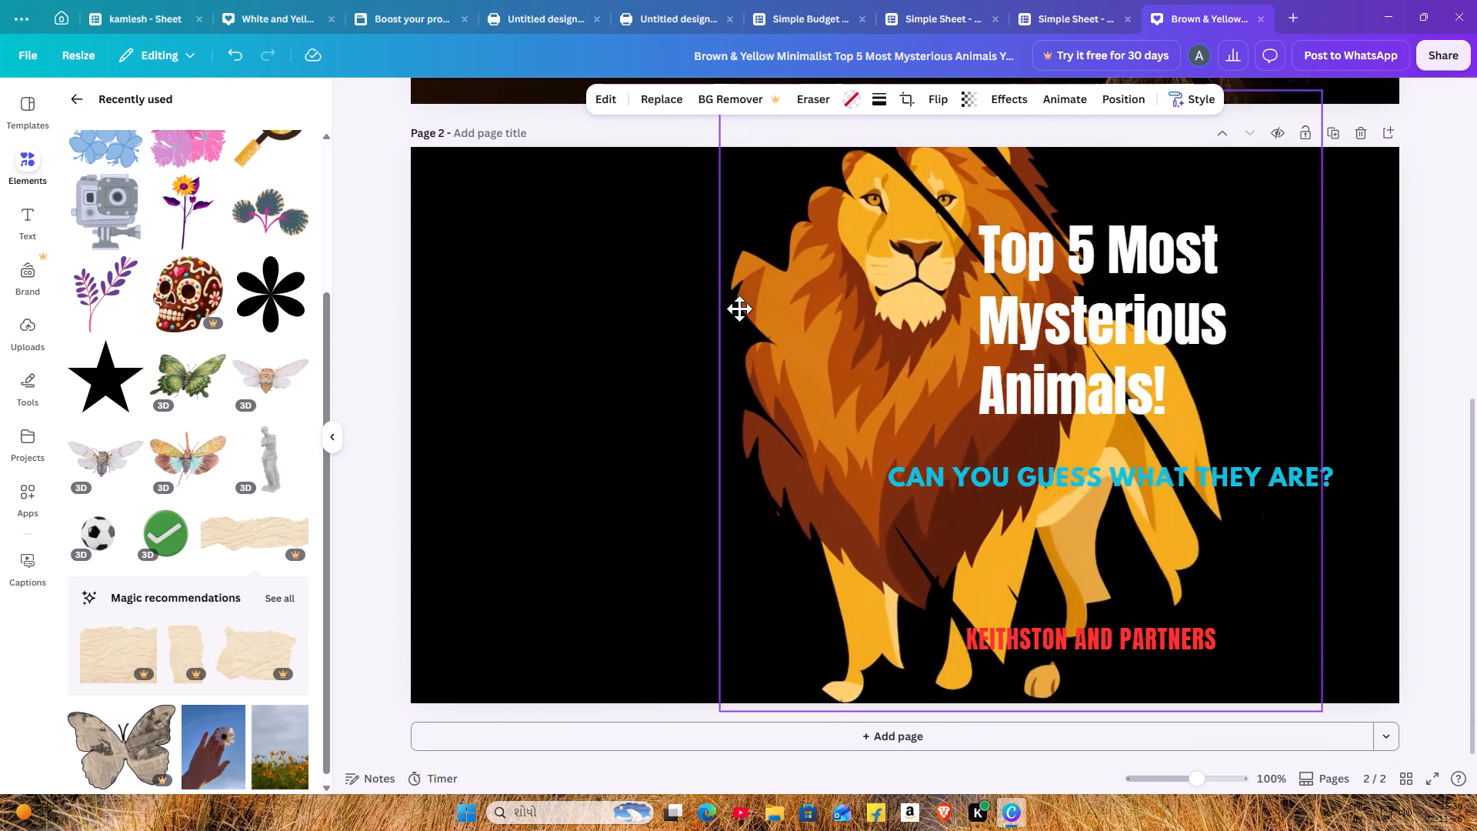
drag(739, 309, 1053, 333)
drag(1059, 326, 1083, 342)
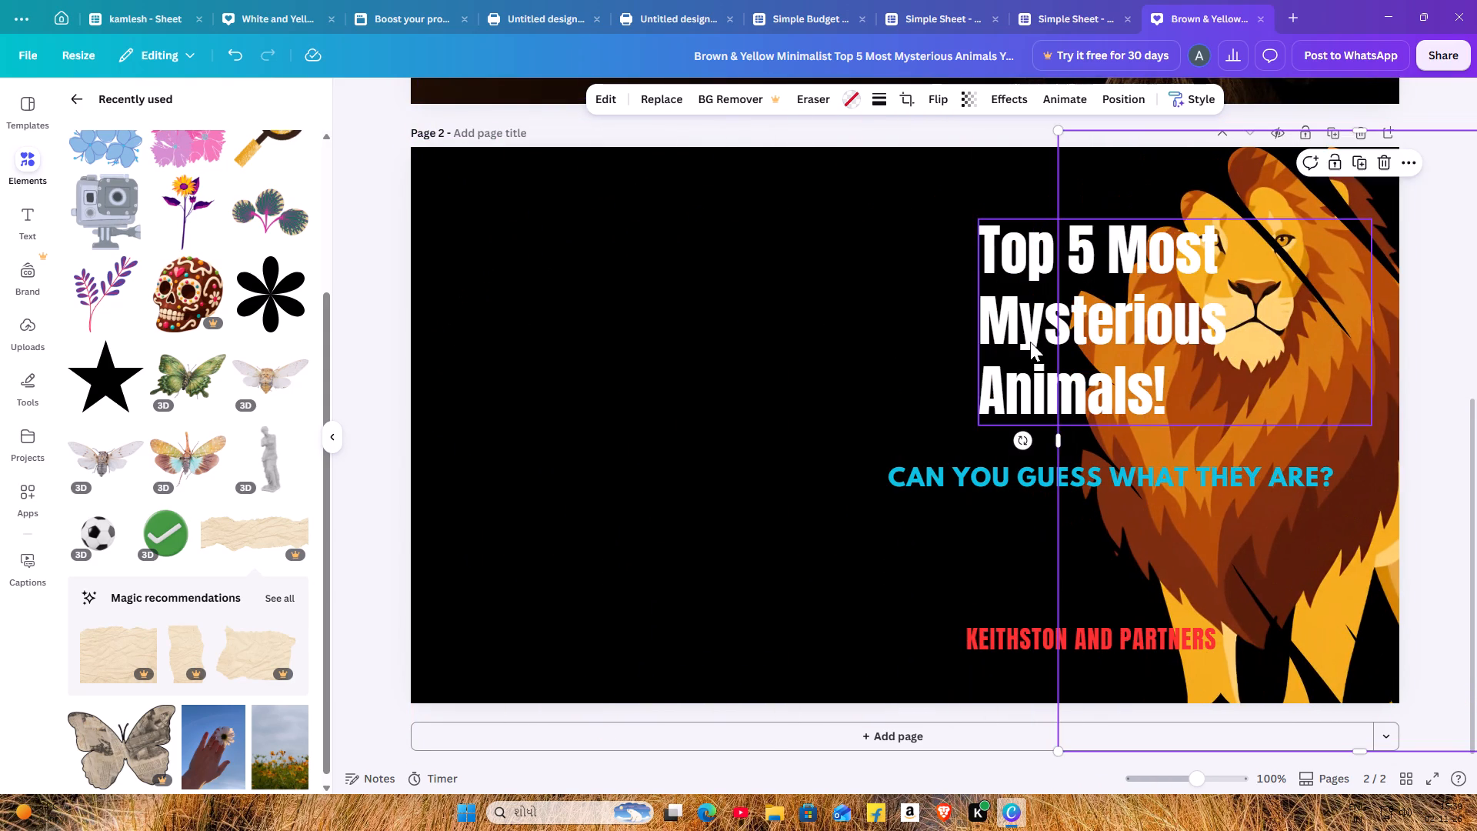
Move the "Top 5 Most Mysterious Animals!" title to the left half of page 2.
drag(999, 342, 532, 334)
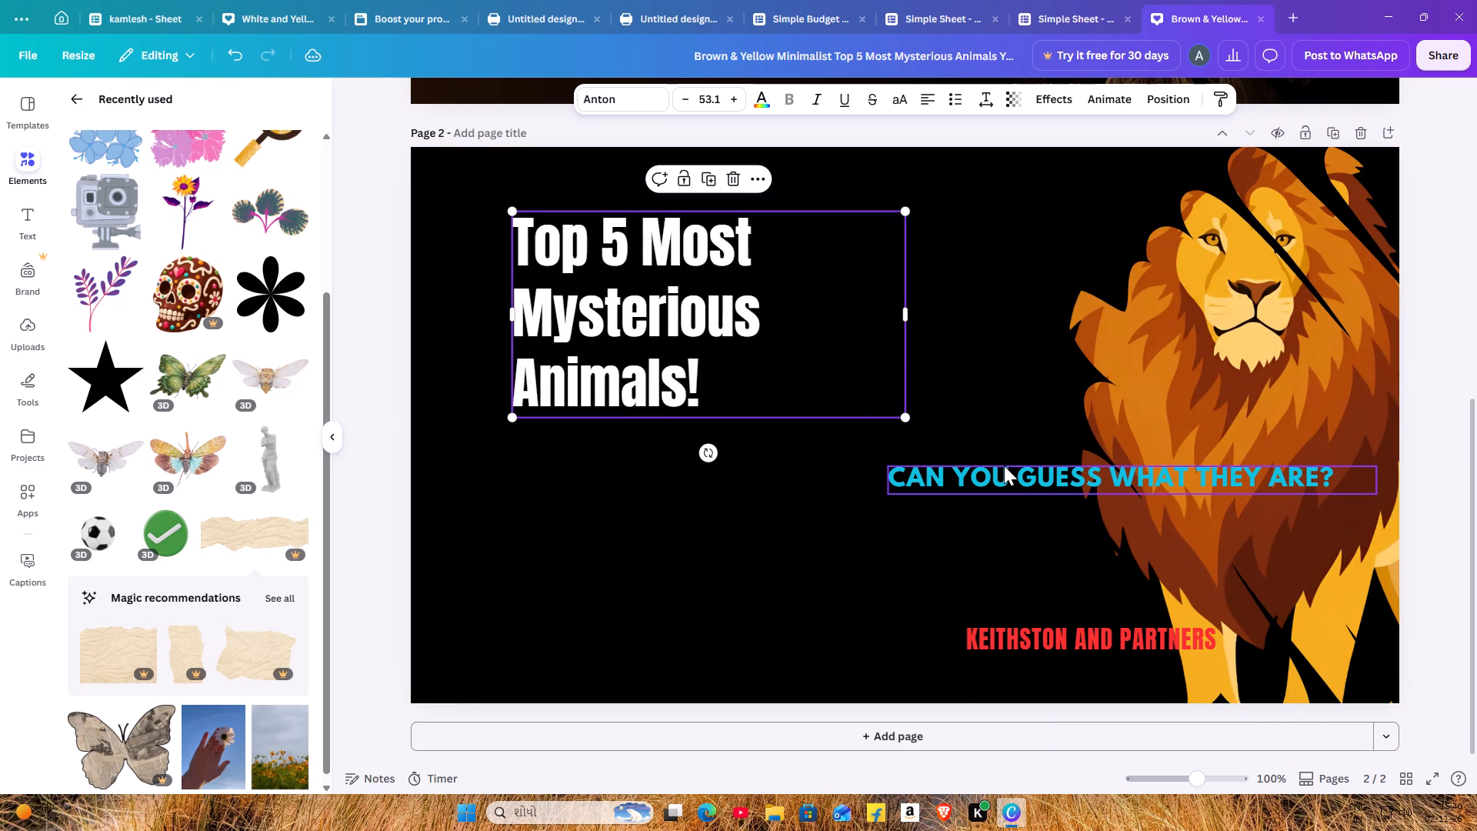
Move the "CAN YOU GUESS WHAT THEY ARE?" and "KEITHSTON AND PARTNERS" texts to page 2's left half, stacked below the title.
drag(1006, 470, 562, 471)
drag(1152, 633, 969, 626)
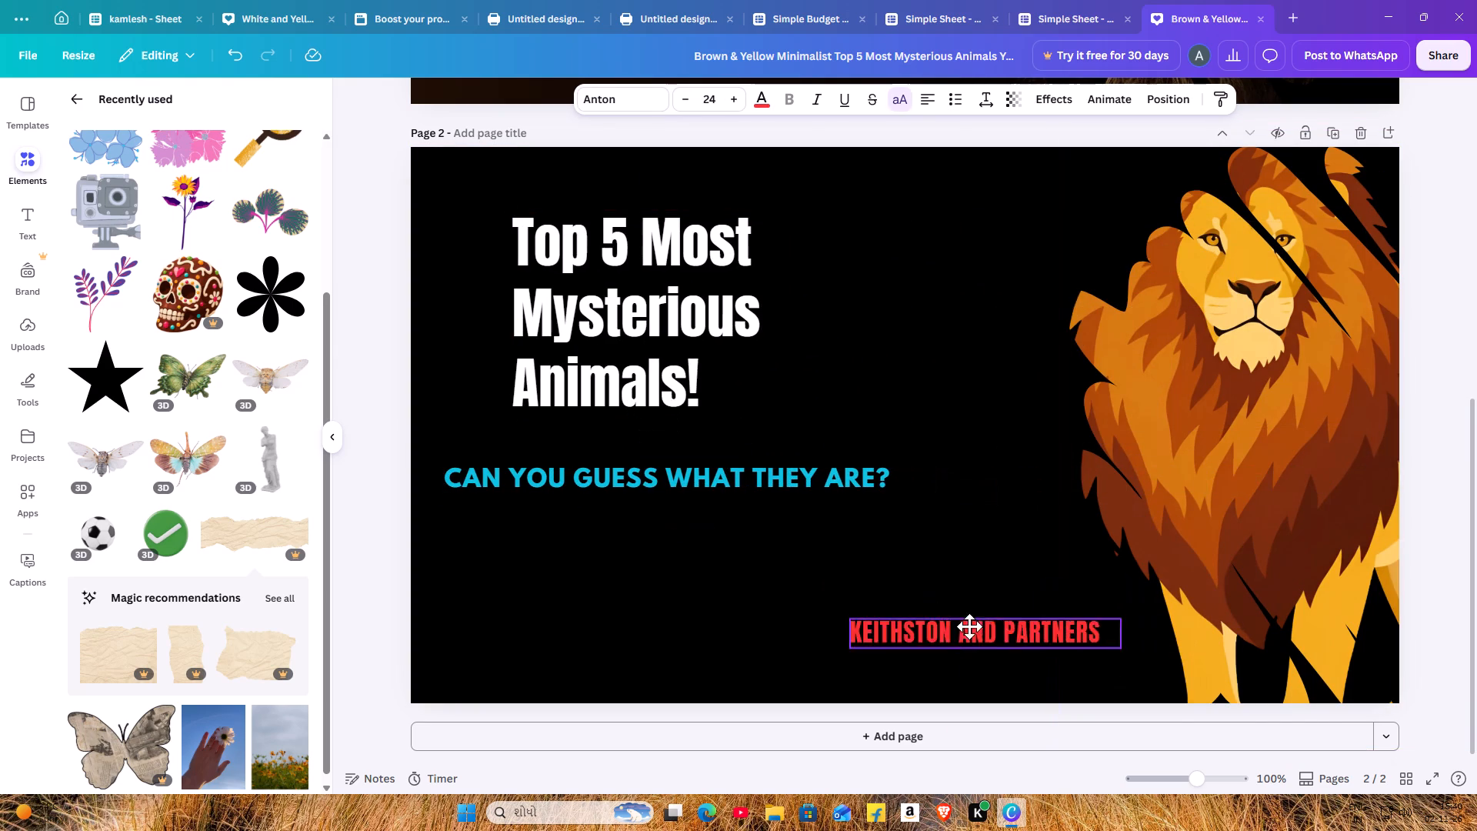
drag(969, 626, 759, 447)
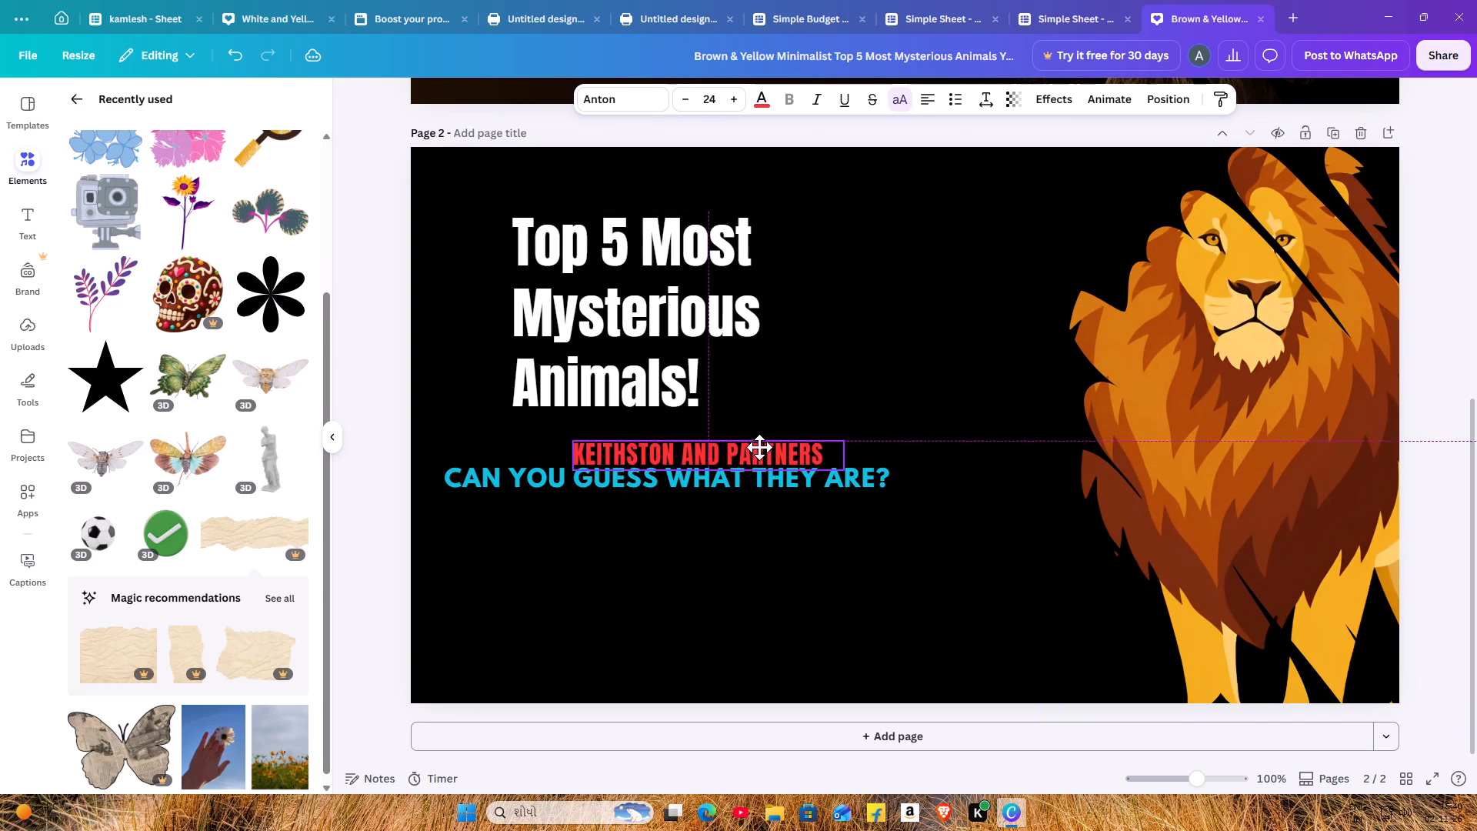
drag(759, 447, 706, 570)
Move the slashed lion frame left and slightly up so more of the lion's body fits on page 2.
drag(1329, 473, 1219, 476)
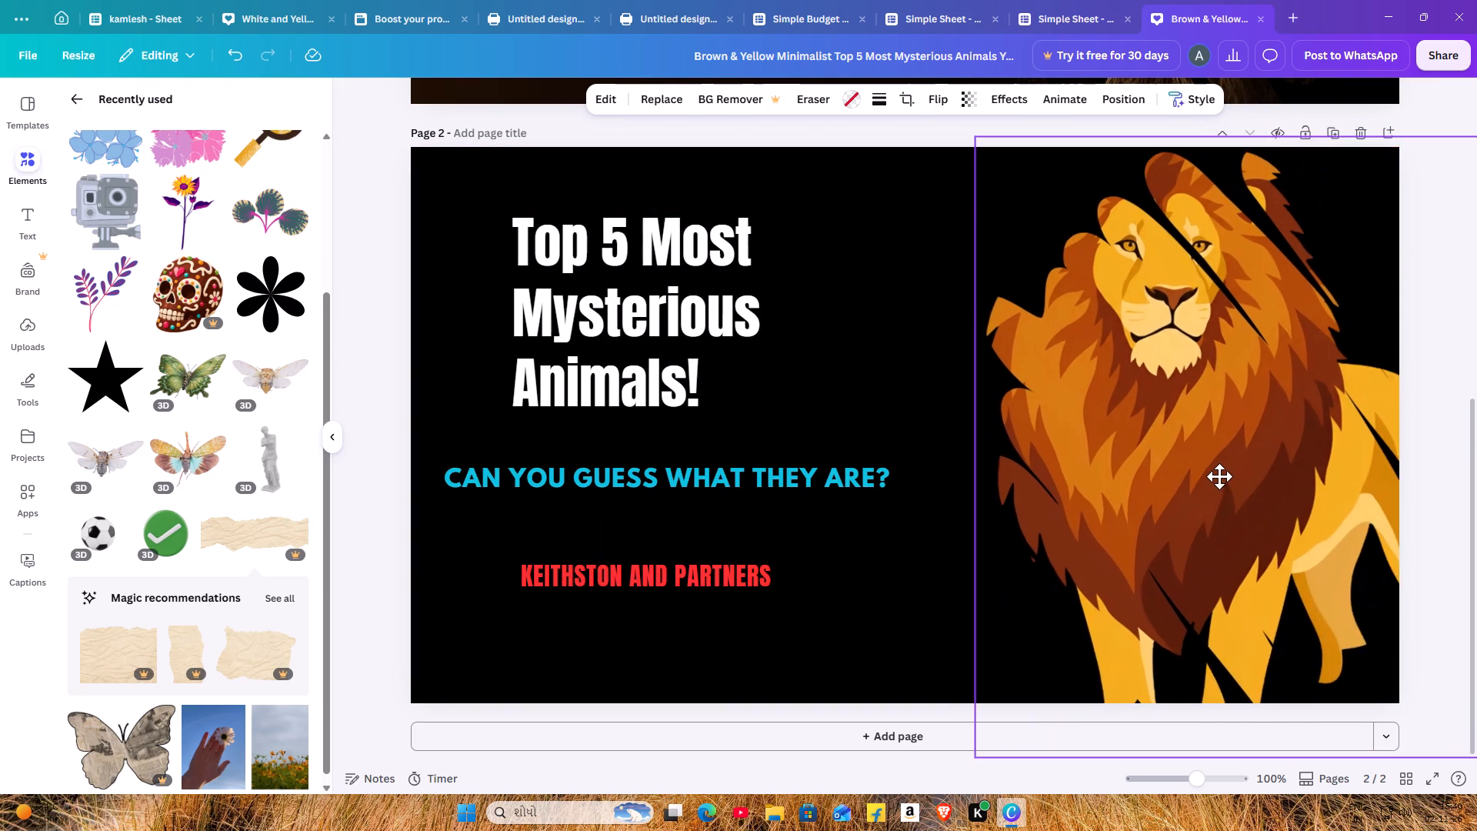
drag(1219, 476, 1191, 444)
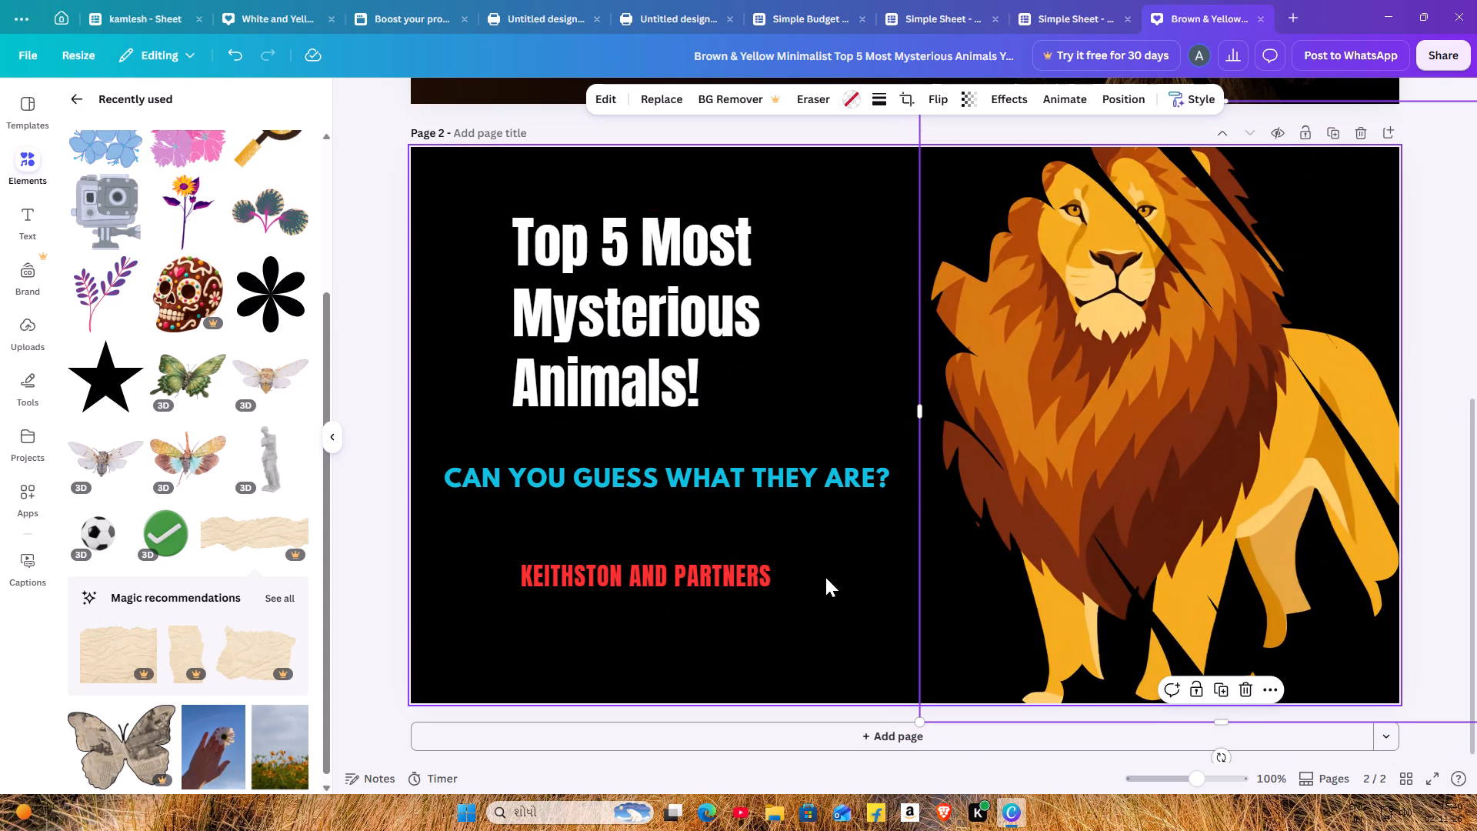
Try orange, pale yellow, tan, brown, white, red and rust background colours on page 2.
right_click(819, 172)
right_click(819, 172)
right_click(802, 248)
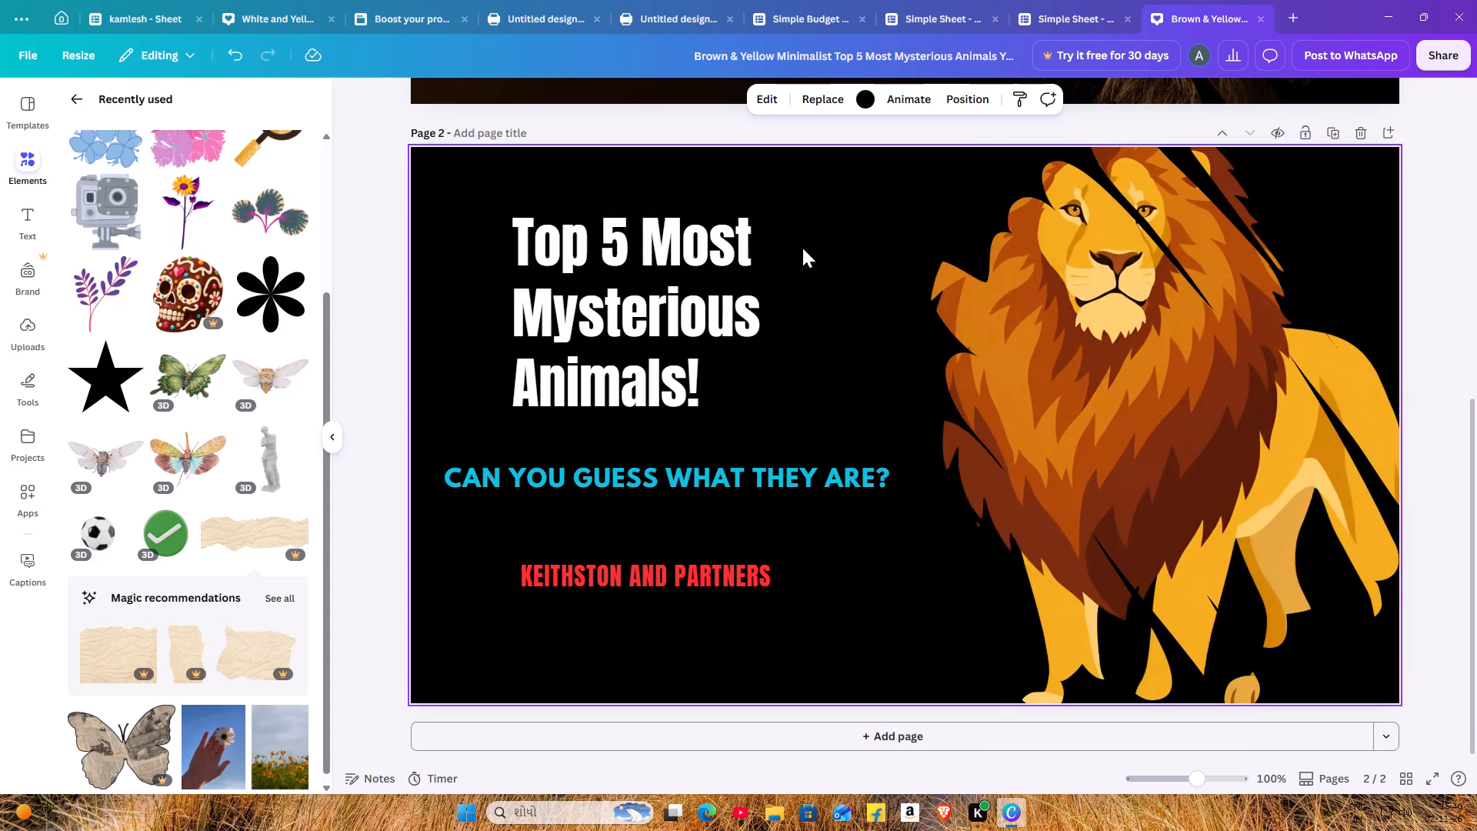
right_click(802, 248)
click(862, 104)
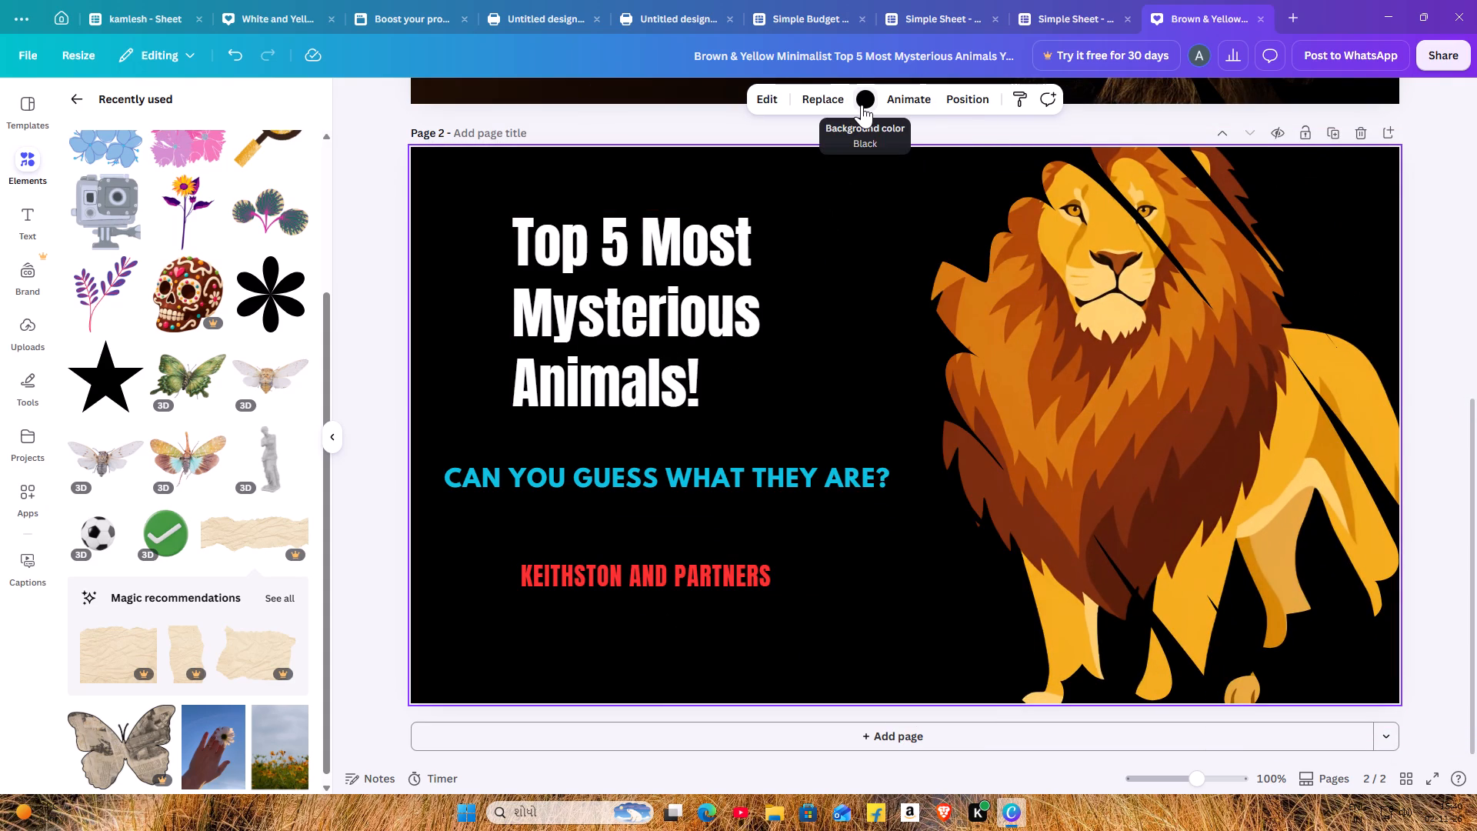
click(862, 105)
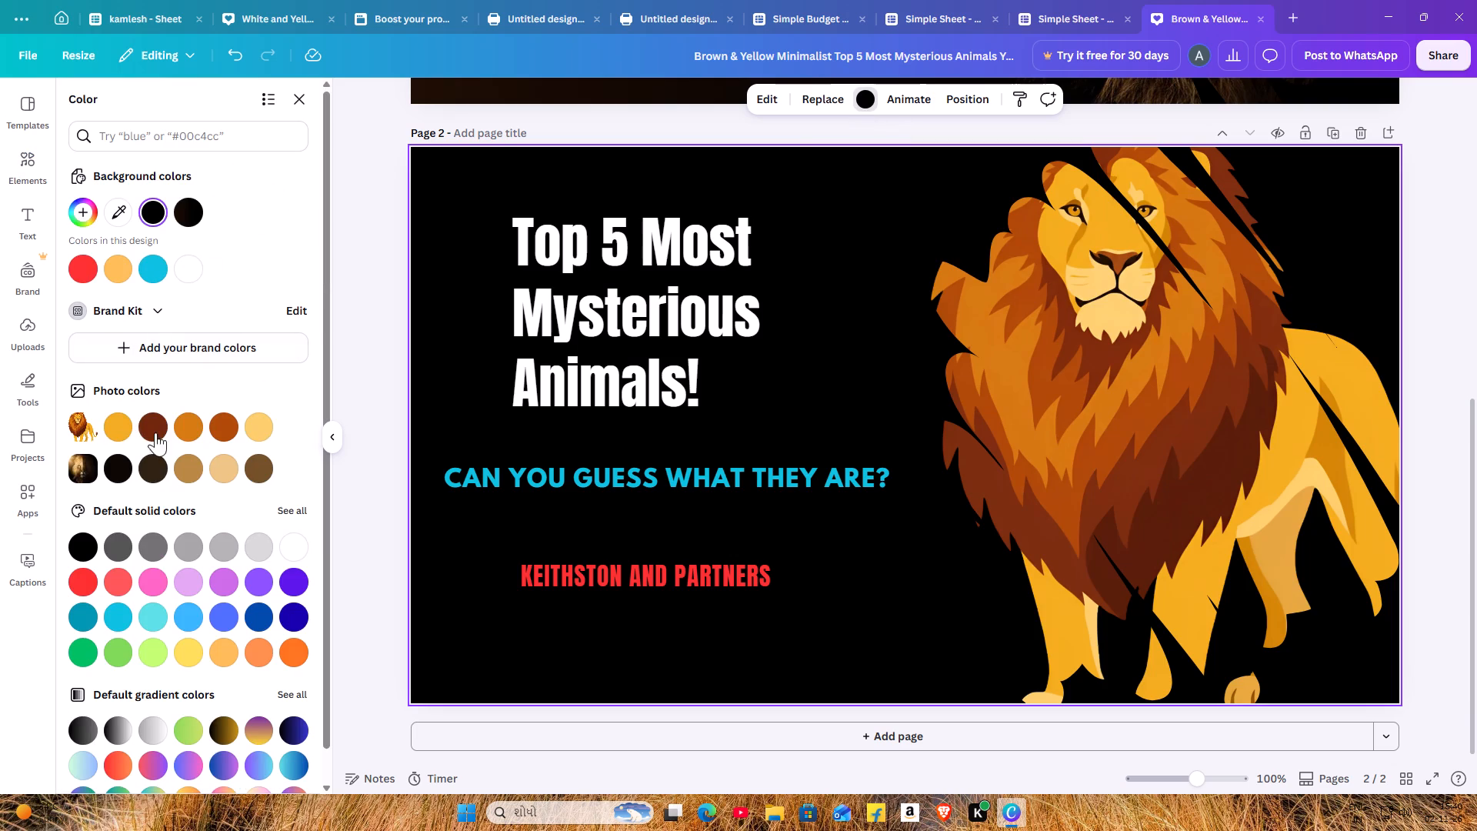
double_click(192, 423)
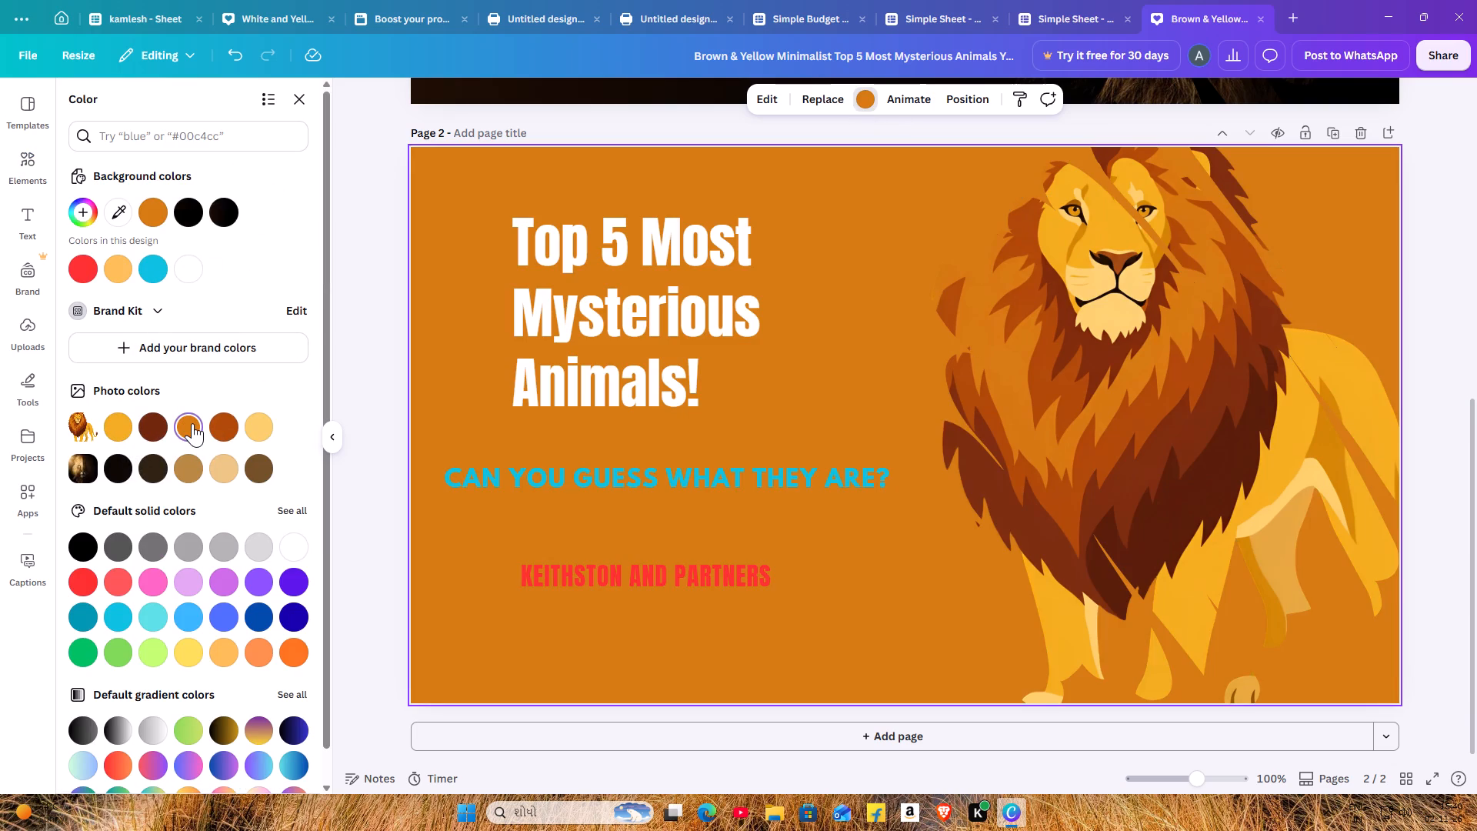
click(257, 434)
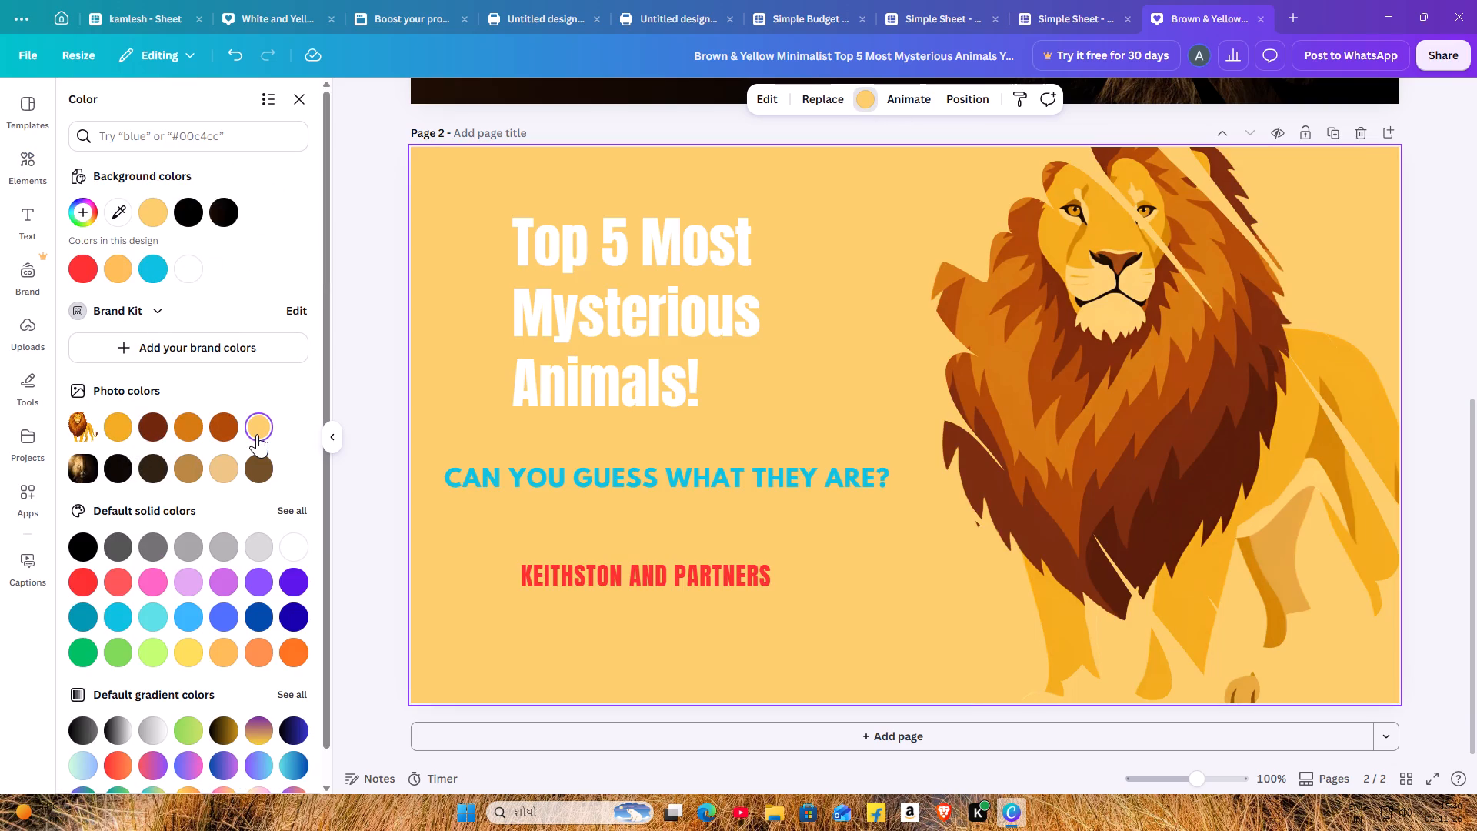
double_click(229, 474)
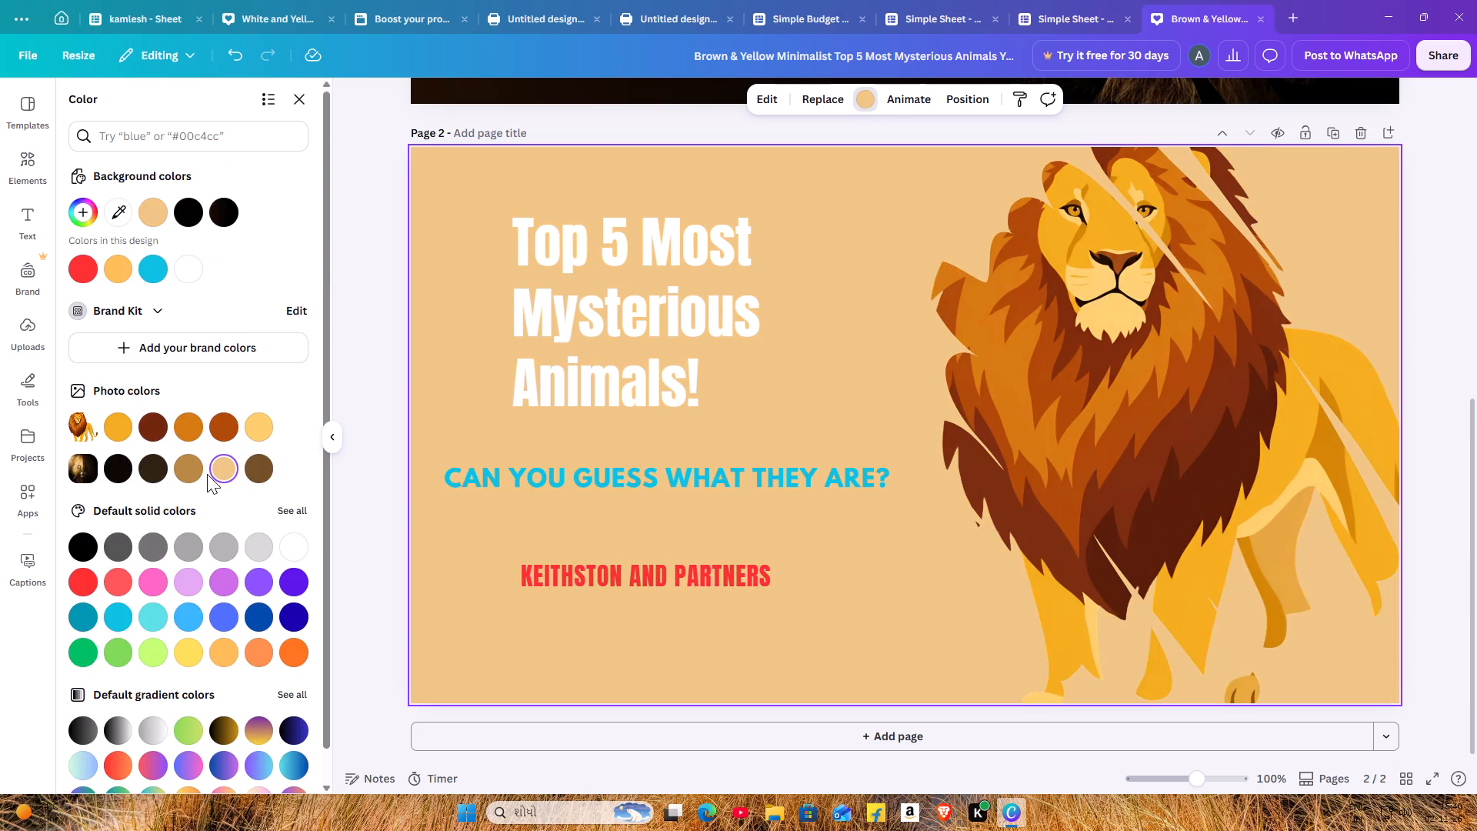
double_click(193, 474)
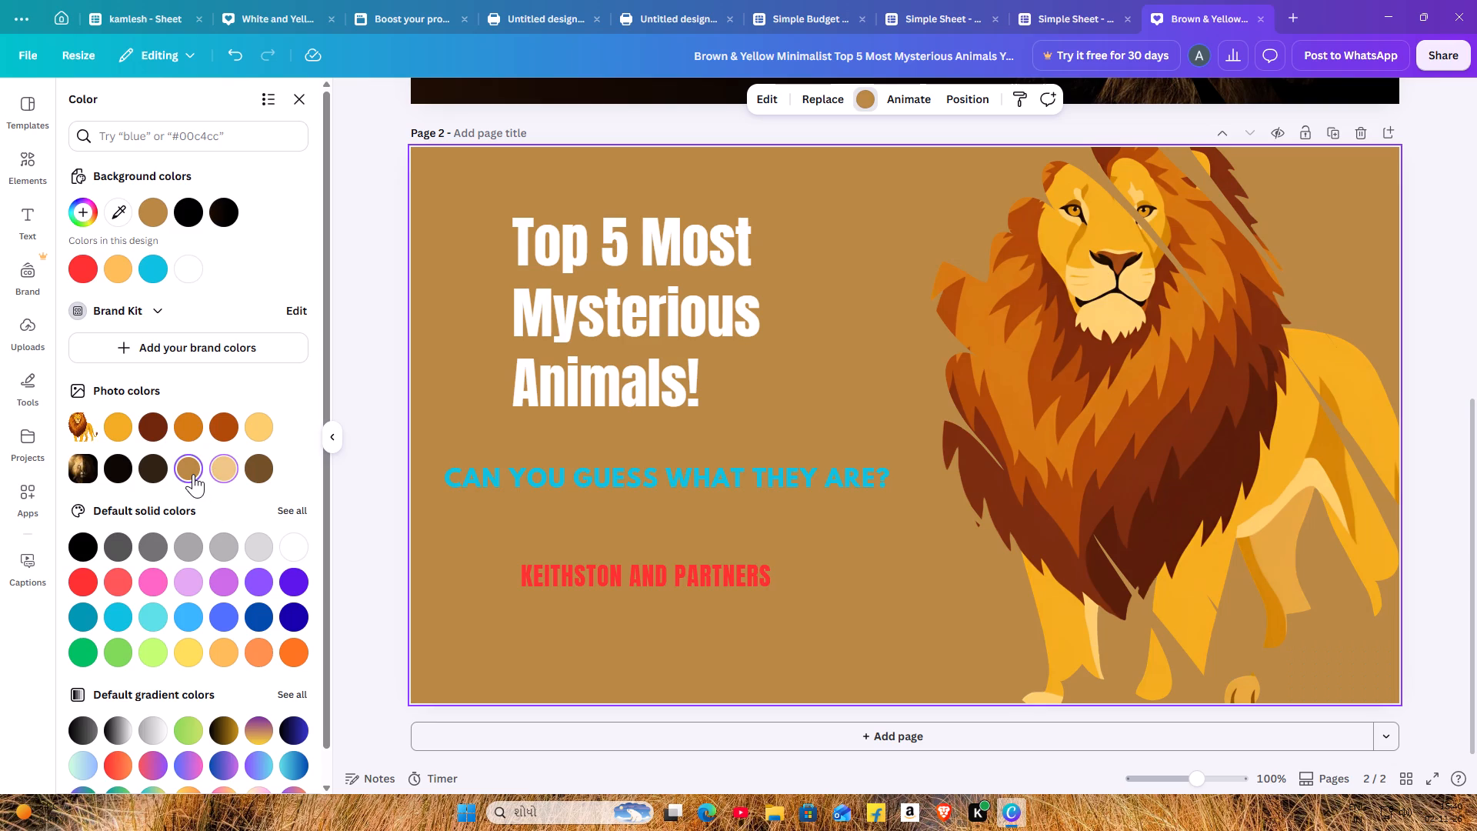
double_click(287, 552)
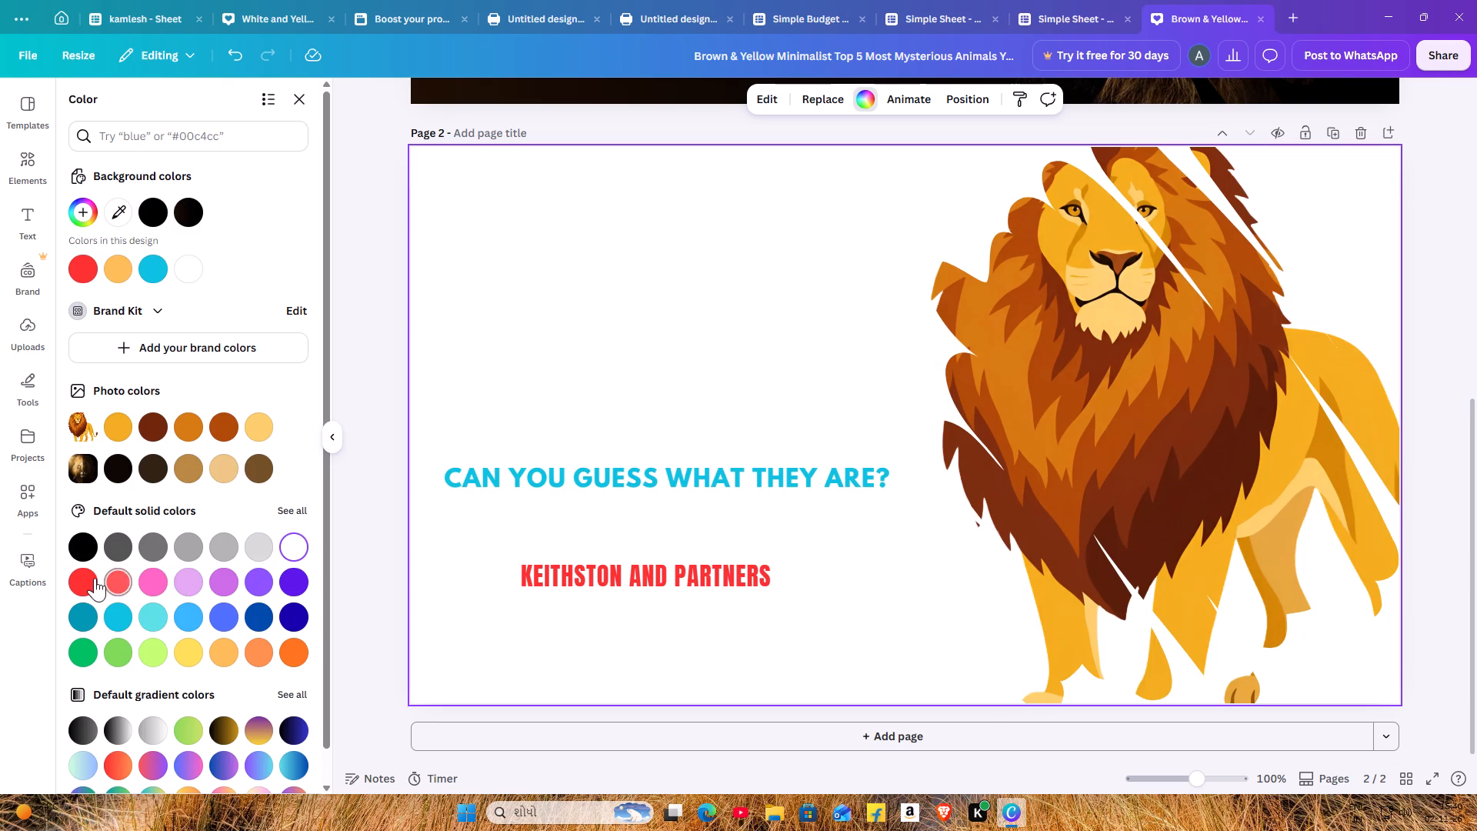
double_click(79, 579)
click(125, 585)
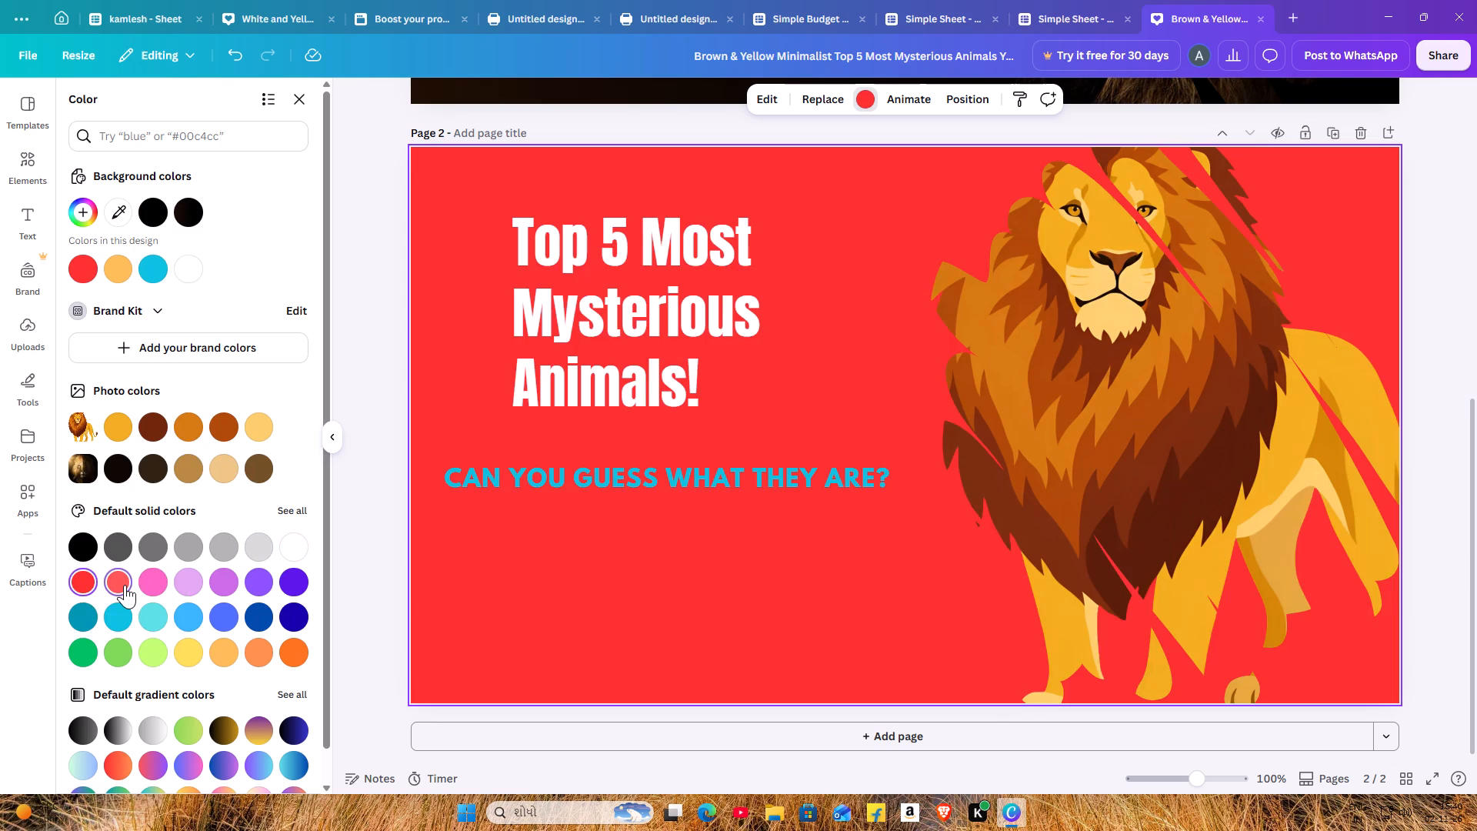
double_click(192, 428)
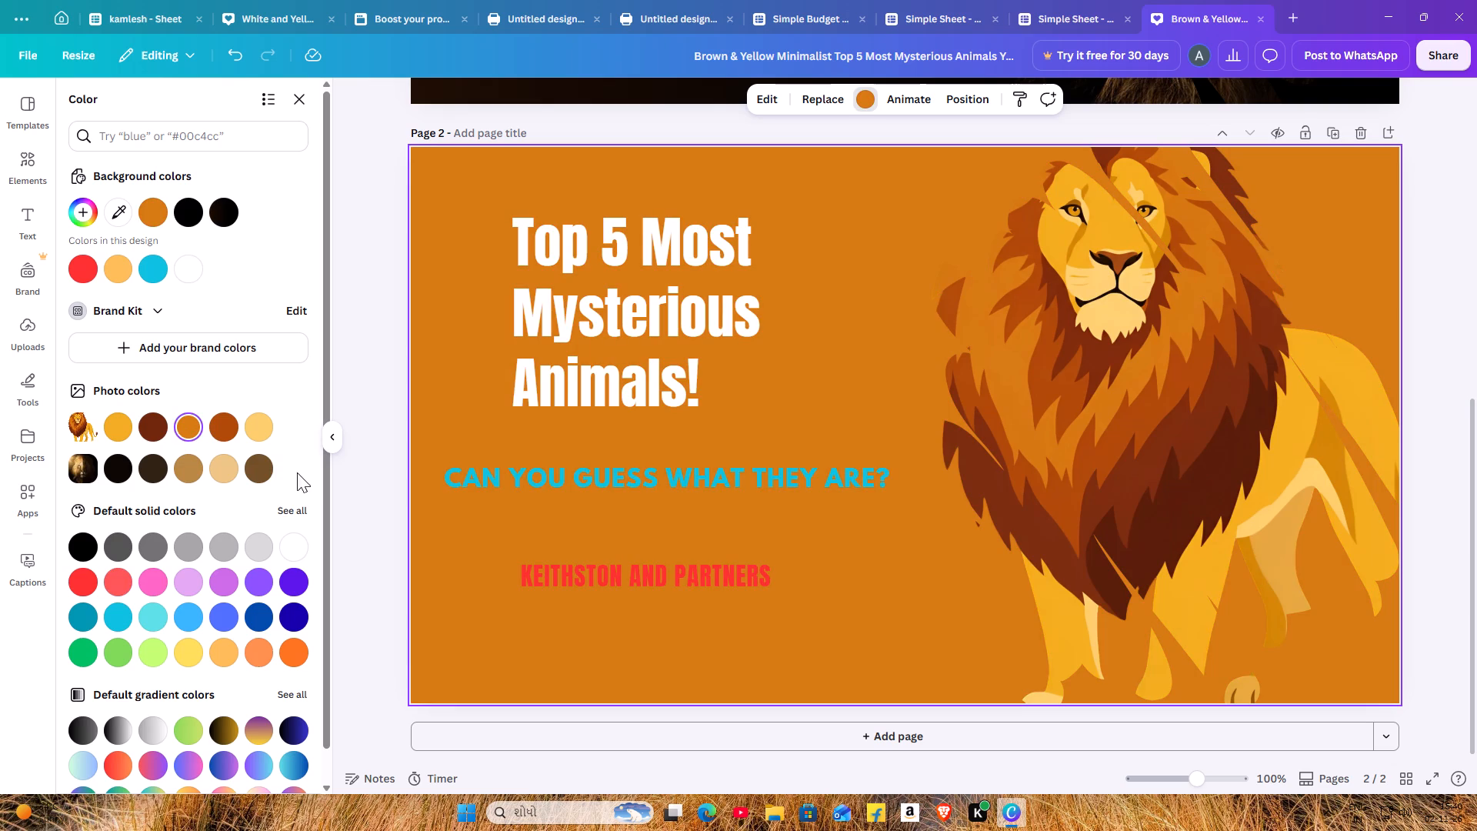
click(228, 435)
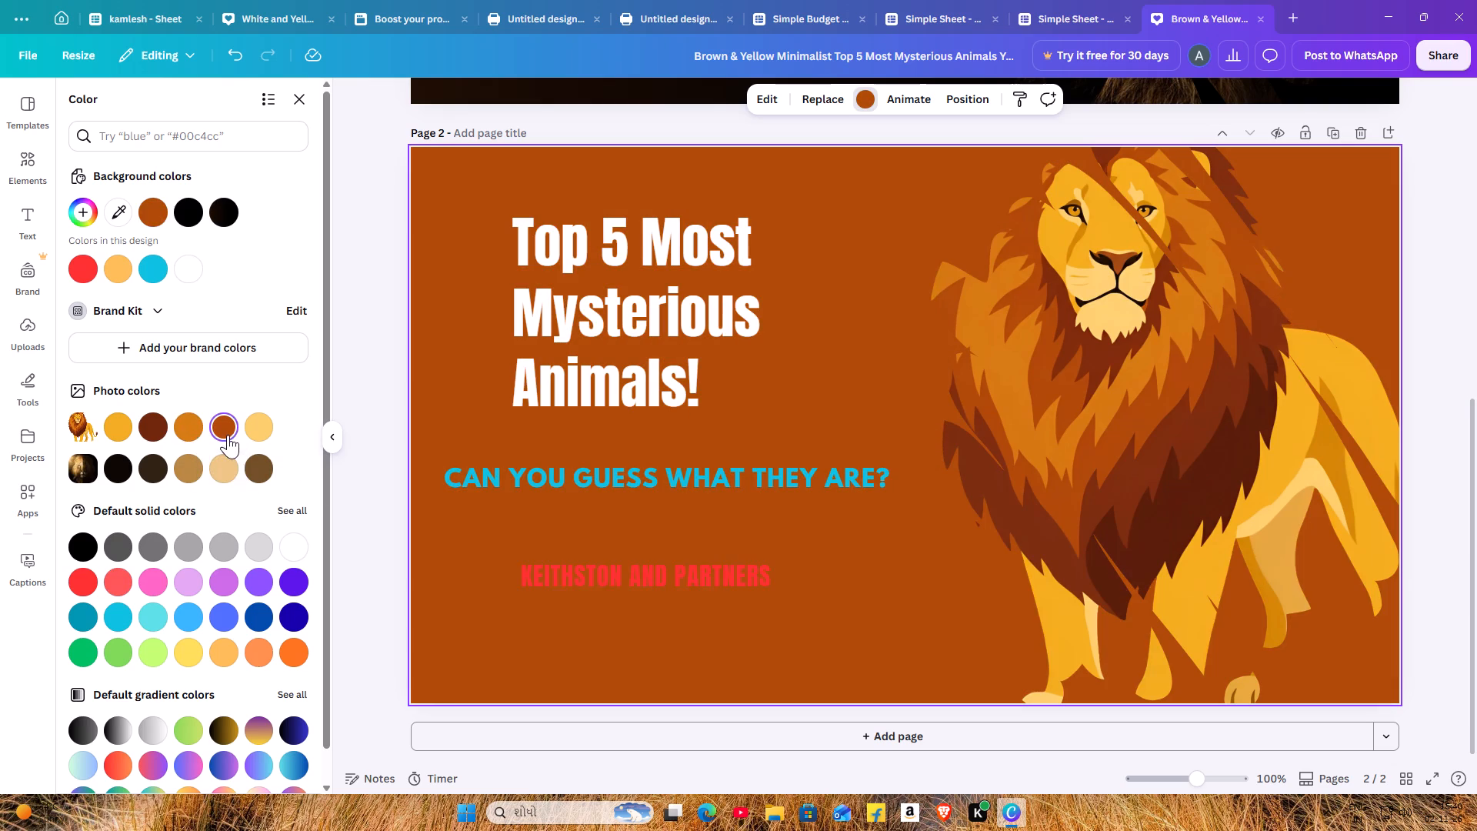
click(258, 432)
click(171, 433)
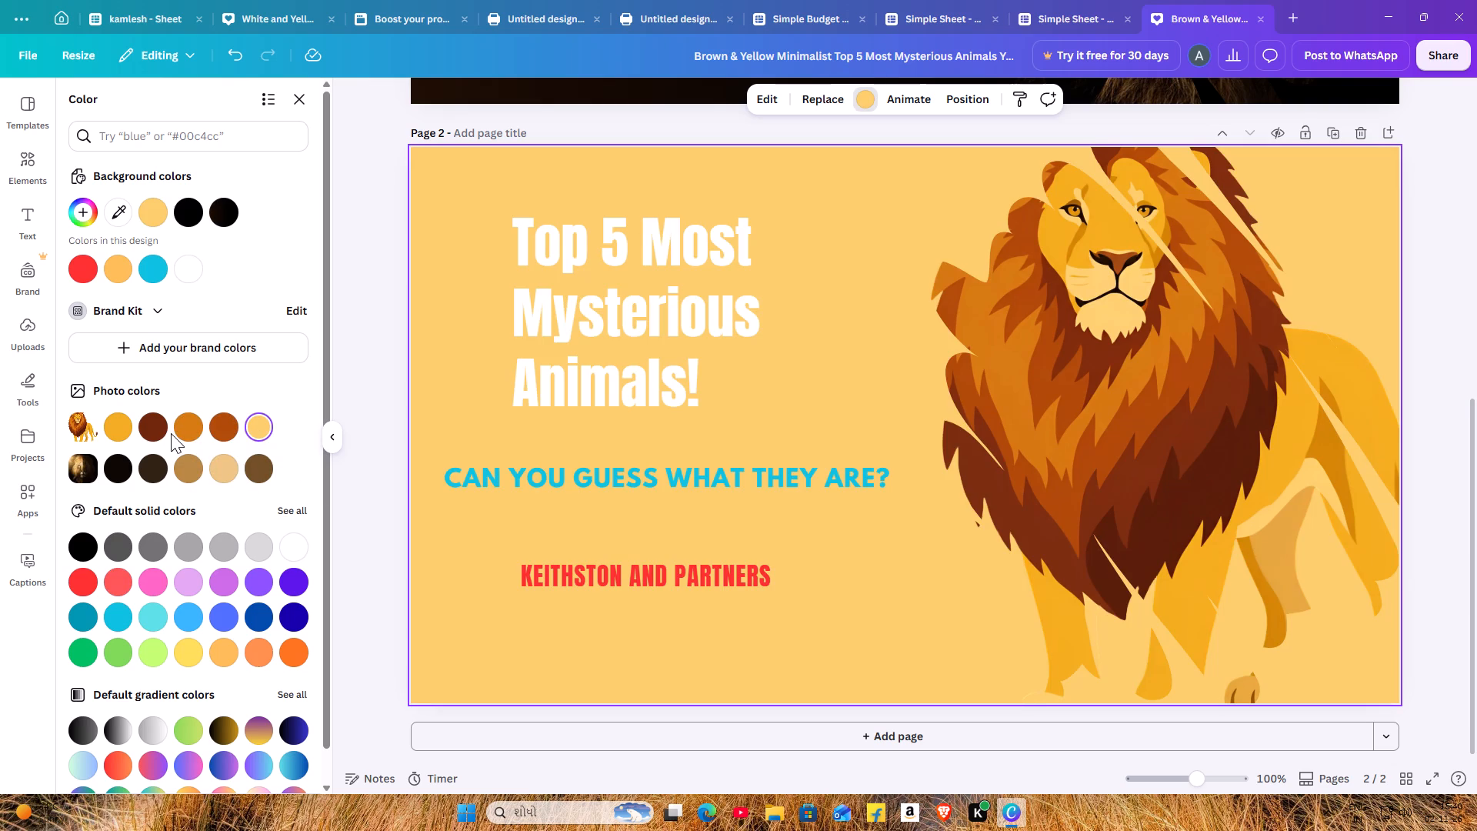
Set page 2's background to the golden yellow from the lion image's photo colours.
double_click(131, 434)
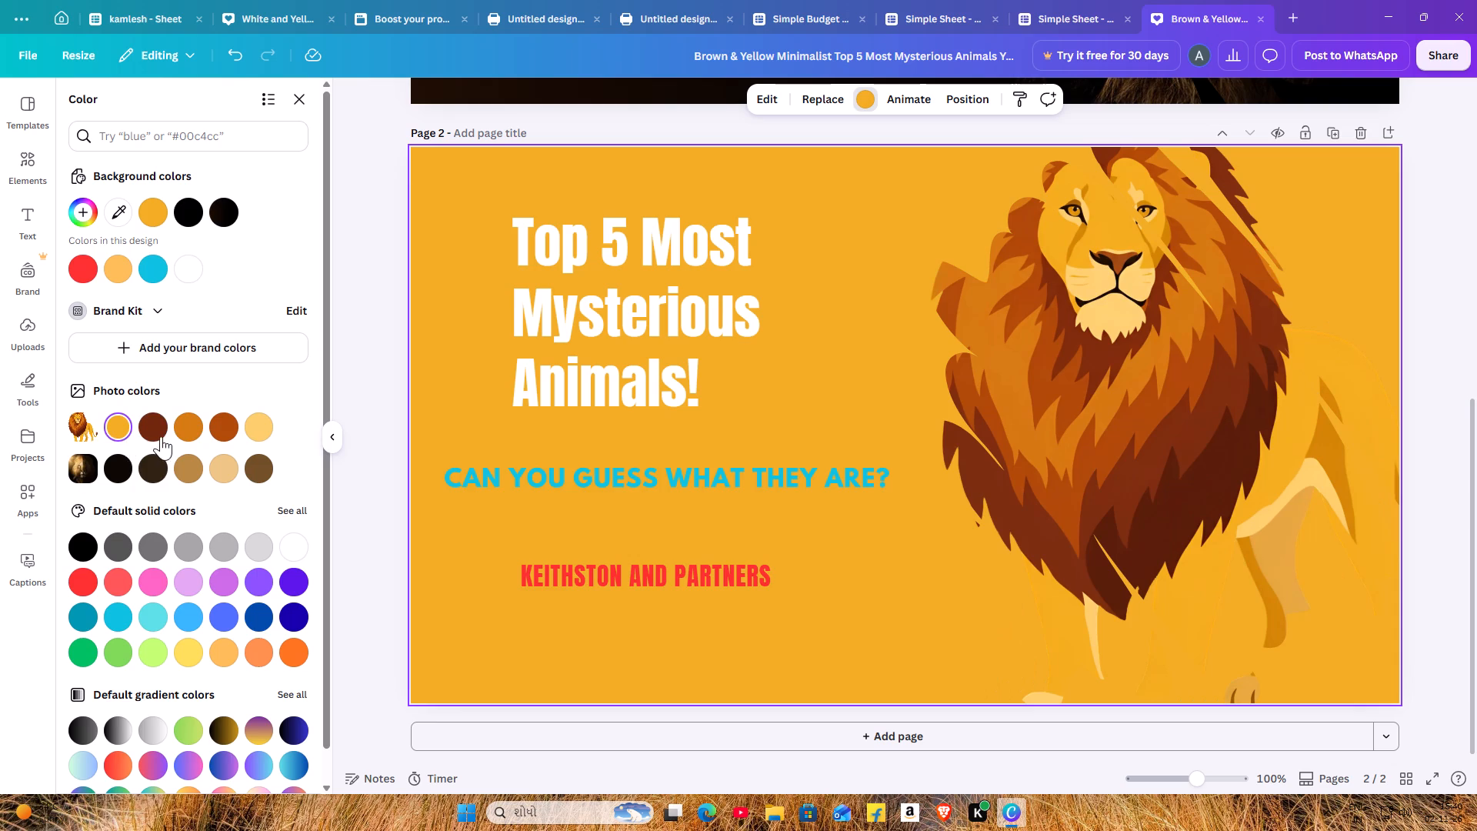
right_click(812, 432)
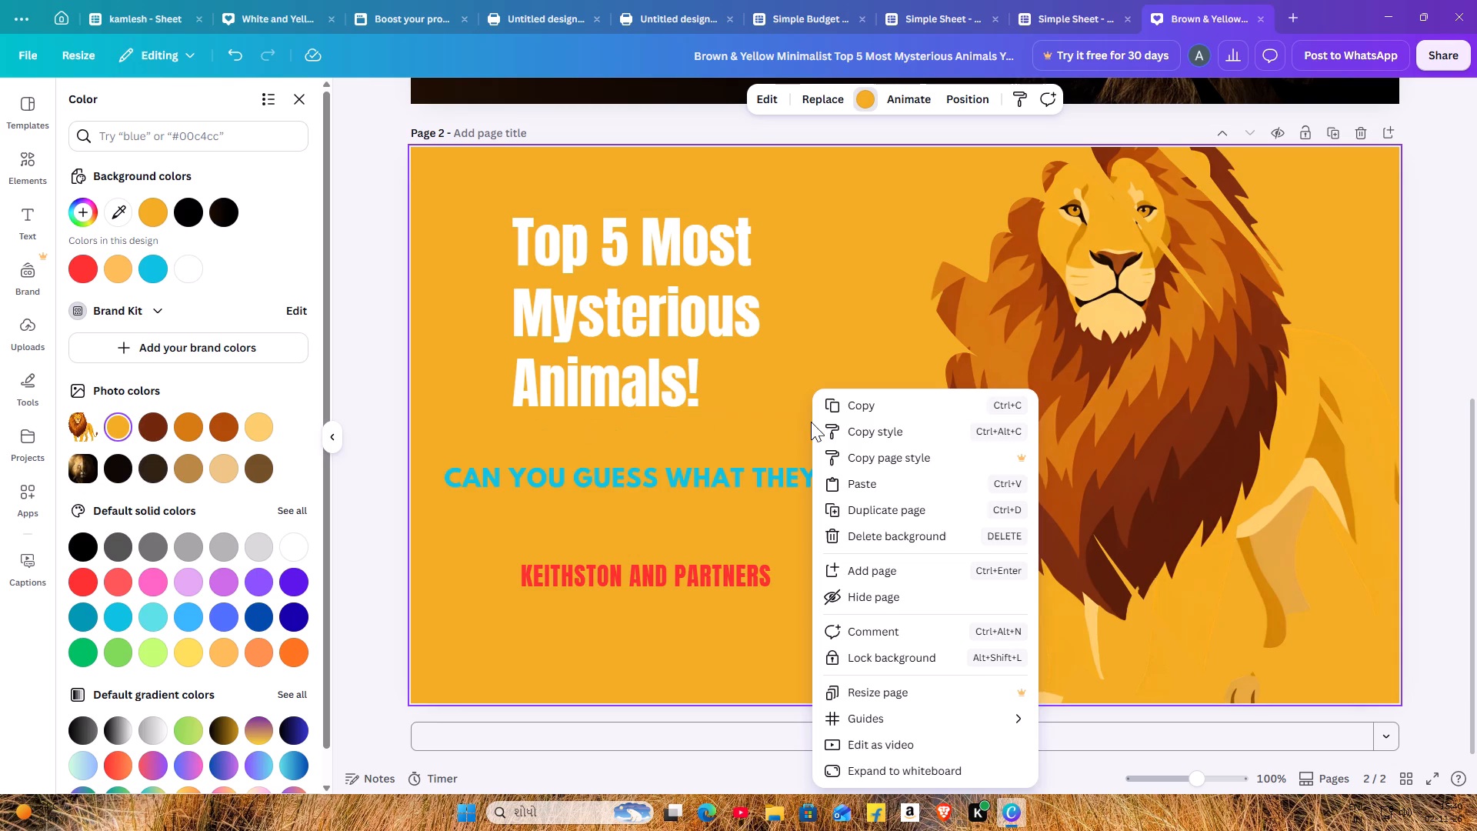
click(1235, 706)
Move the slashed lion frame right and slightly down so it extends further past page 2's right edge.
drag(1126, 496, 1142, 540)
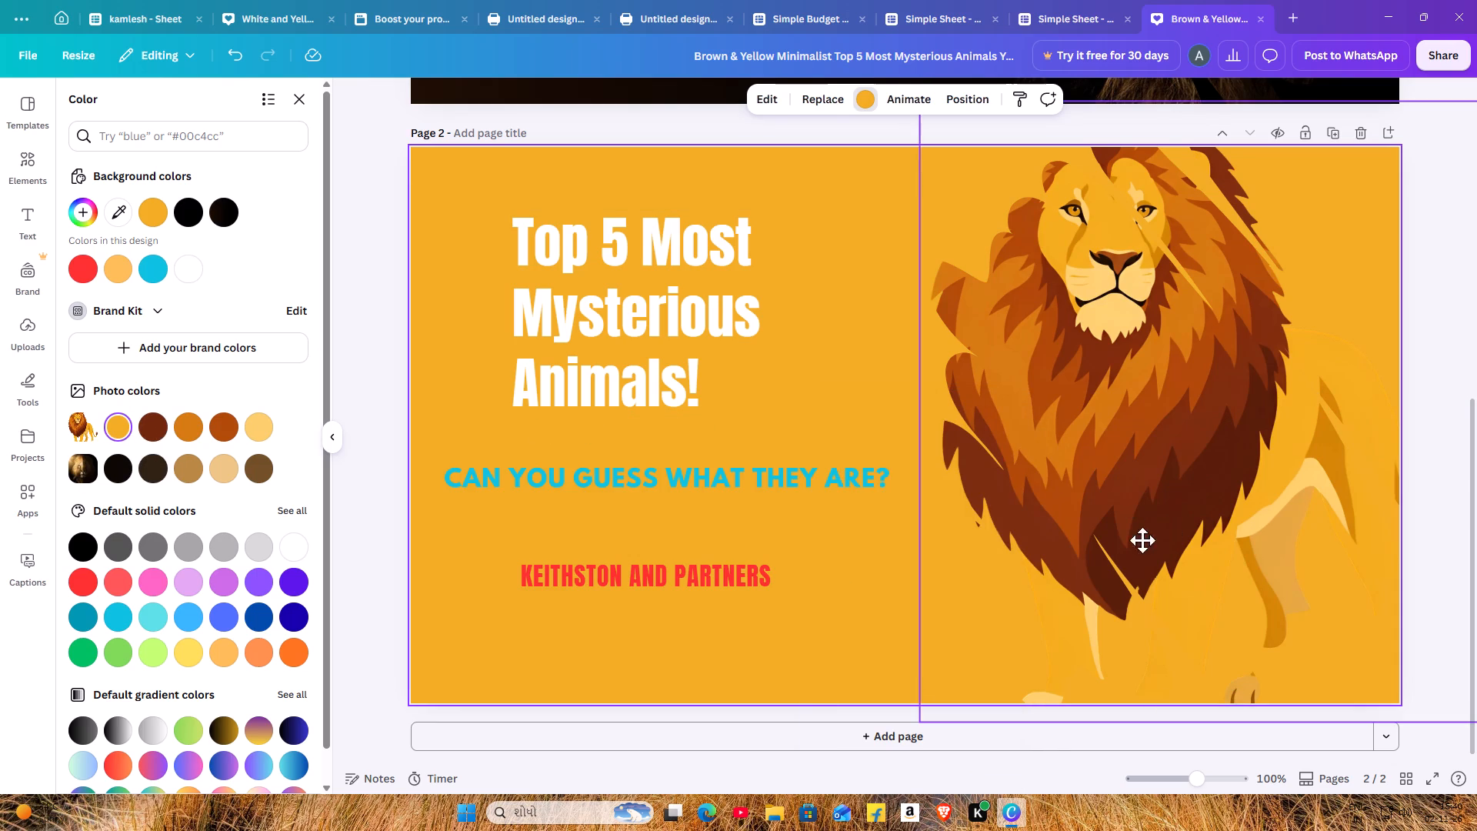
drag(1142, 540, 1212, 535)
click(1212, 535)
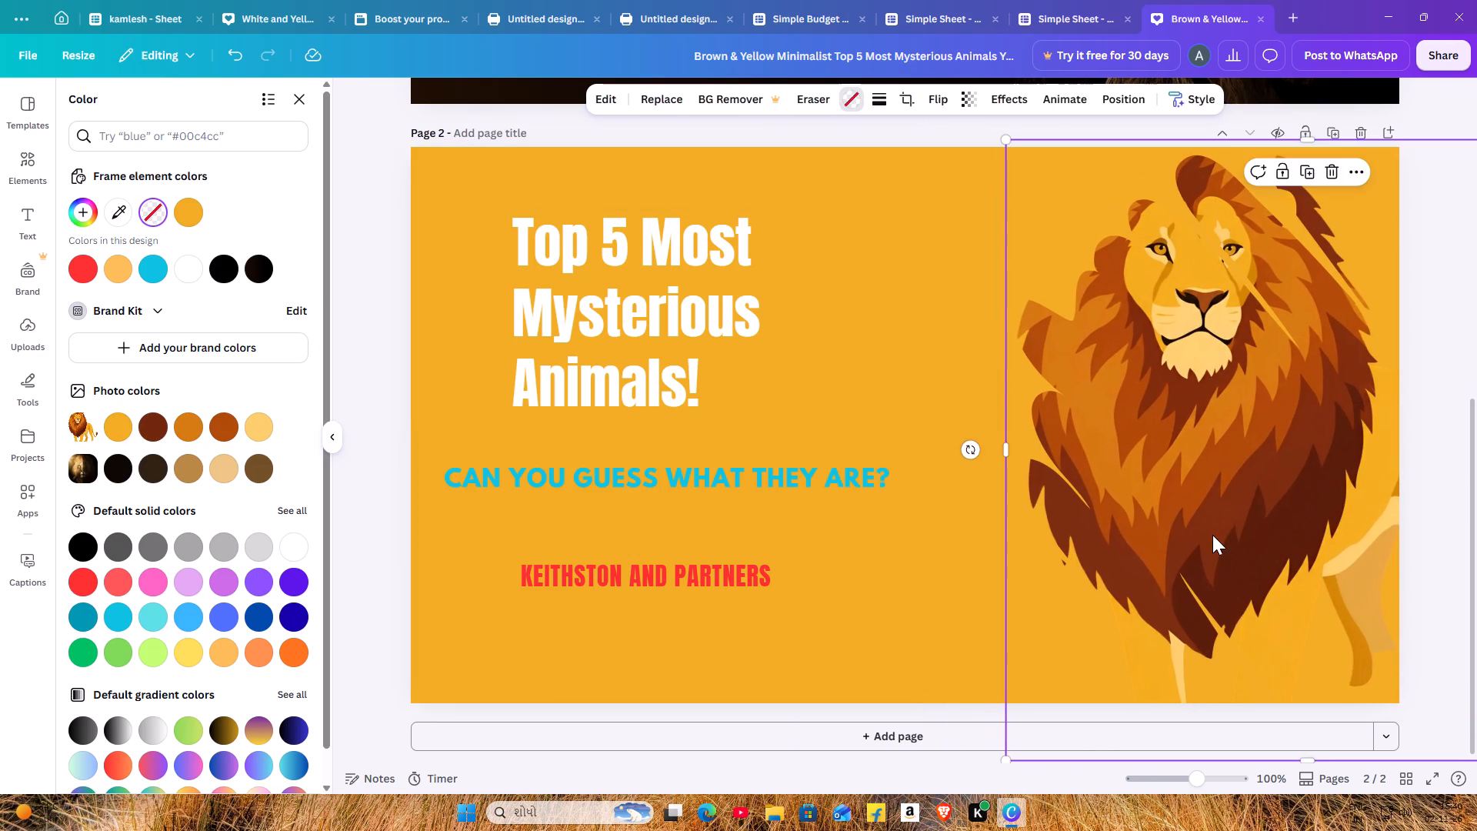
Enlarge the "Top 5 Most Mysterious Animals!" title to font size 75 and move it up near the page's top edge.
double_click(654, 373)
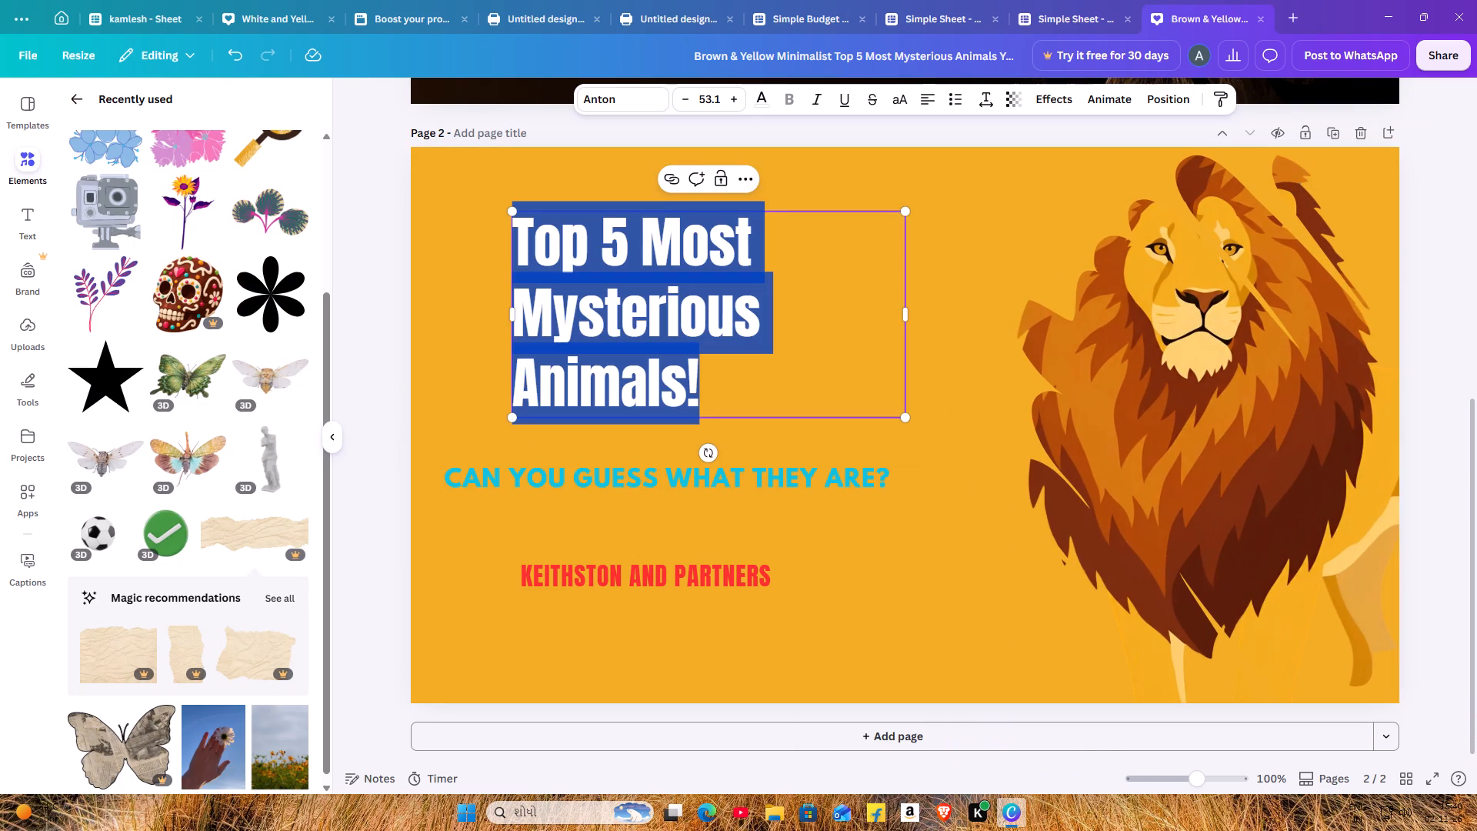
drag(909, 415, 976, 463)
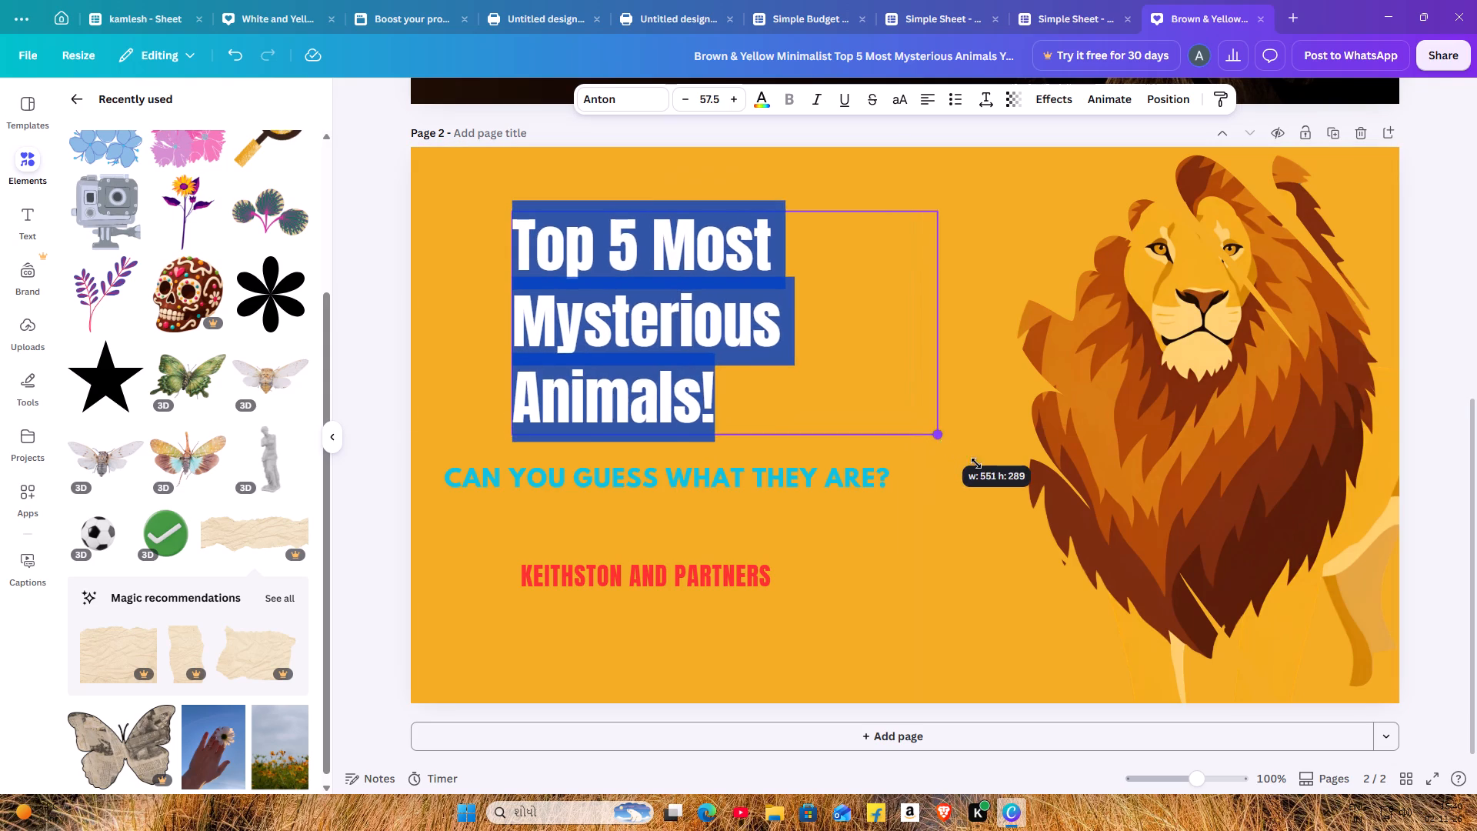
drag(976, 463, 1099, 445)
click(1099, 445)
drag(908, 405, 932, 368)
click(932, 368)
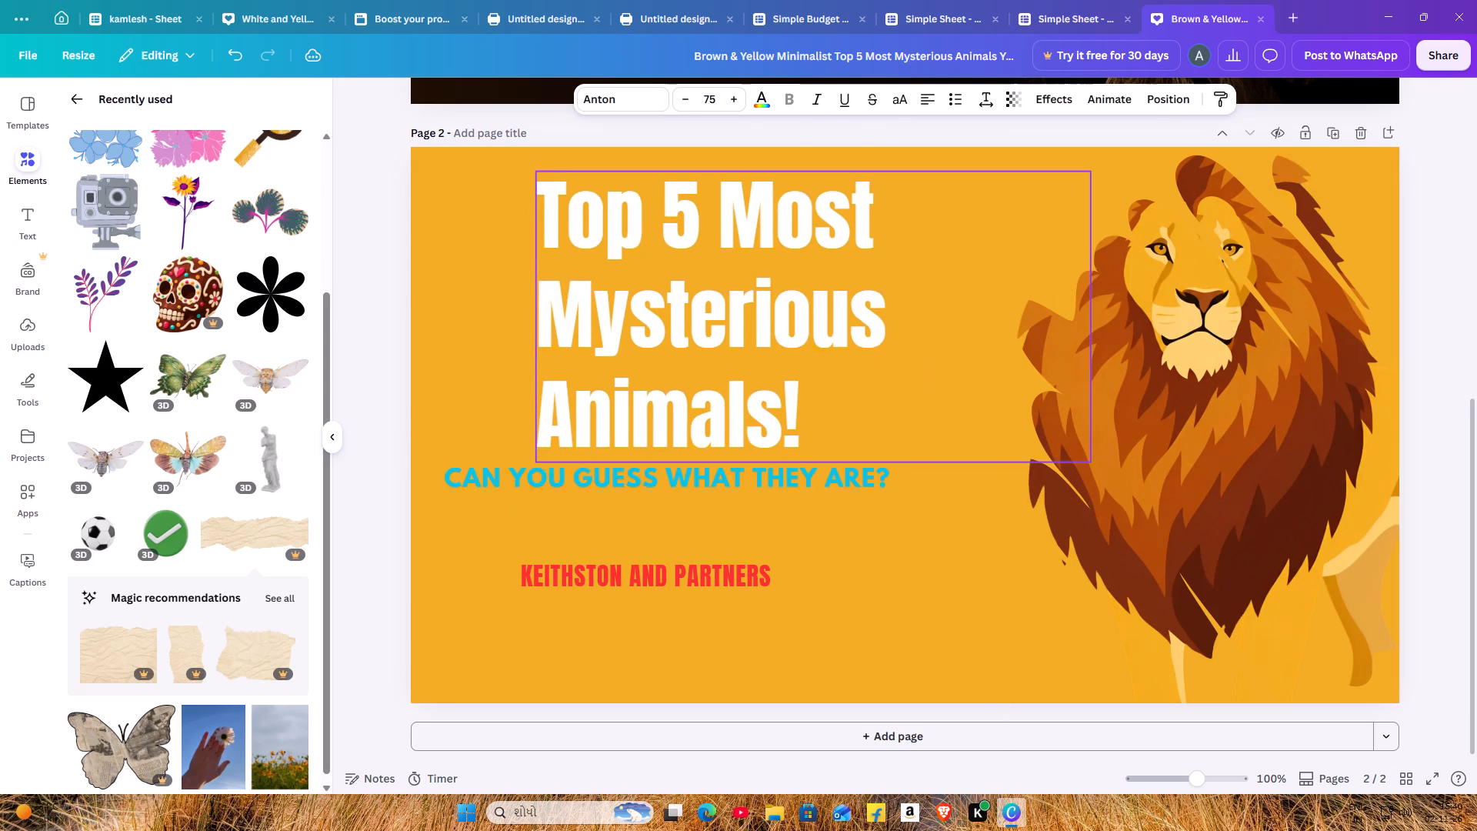
Recolour the "Top 5 Most Mysterious Animals!" title with the near-black from the photo colours.
click(766, 101)
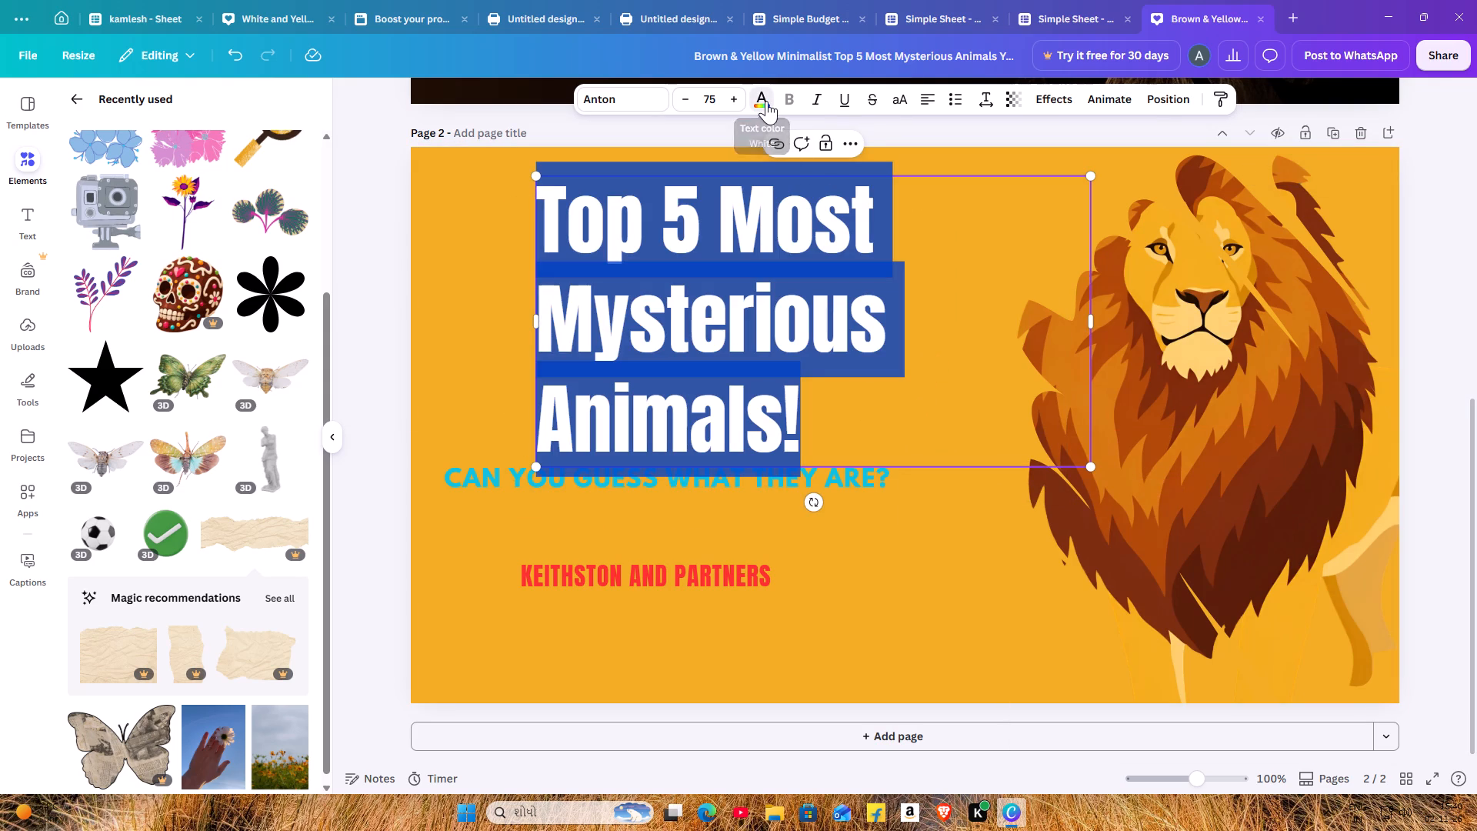
double_click(115, 469)
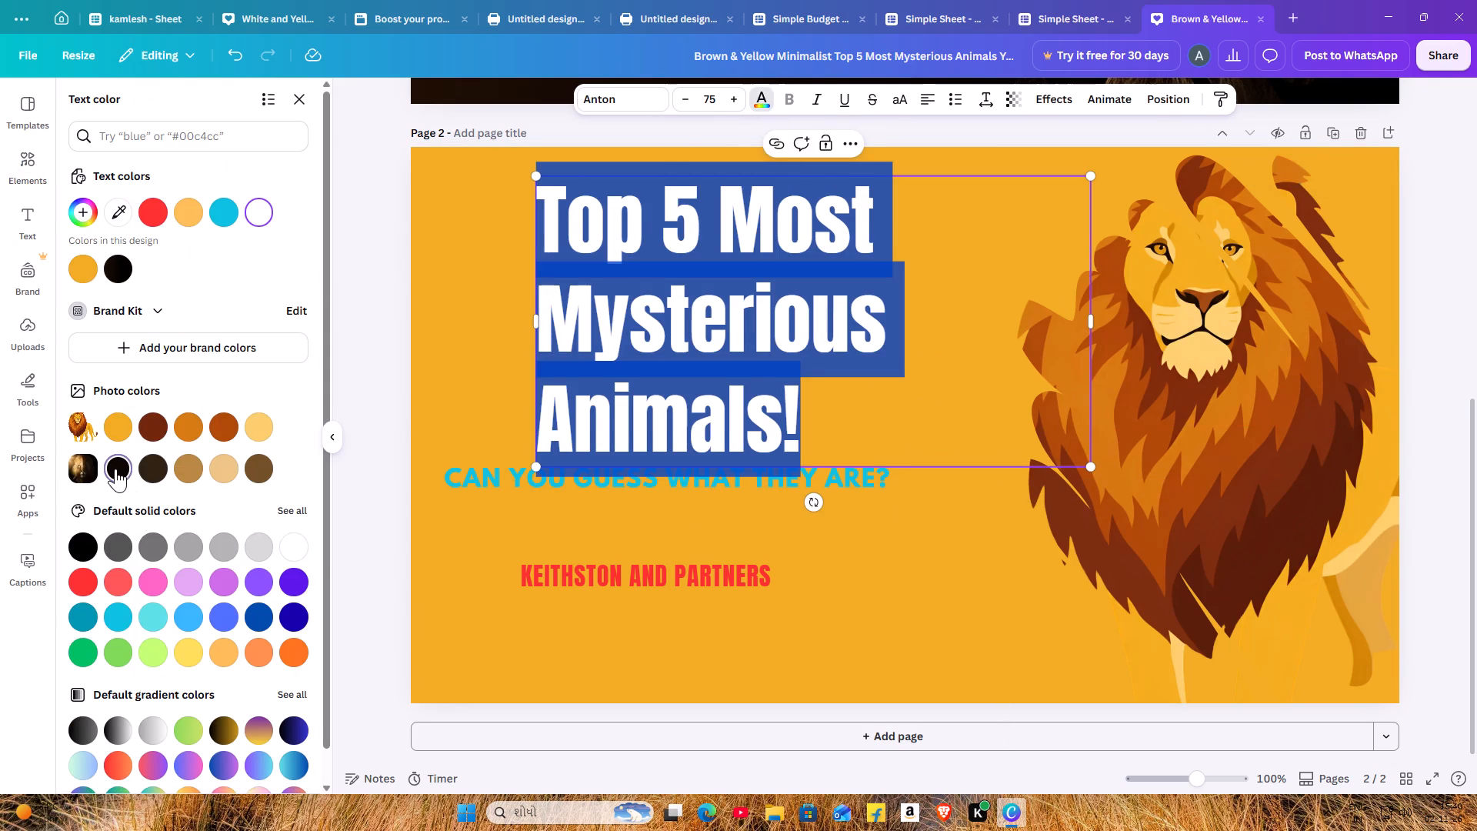
click(904, 621)
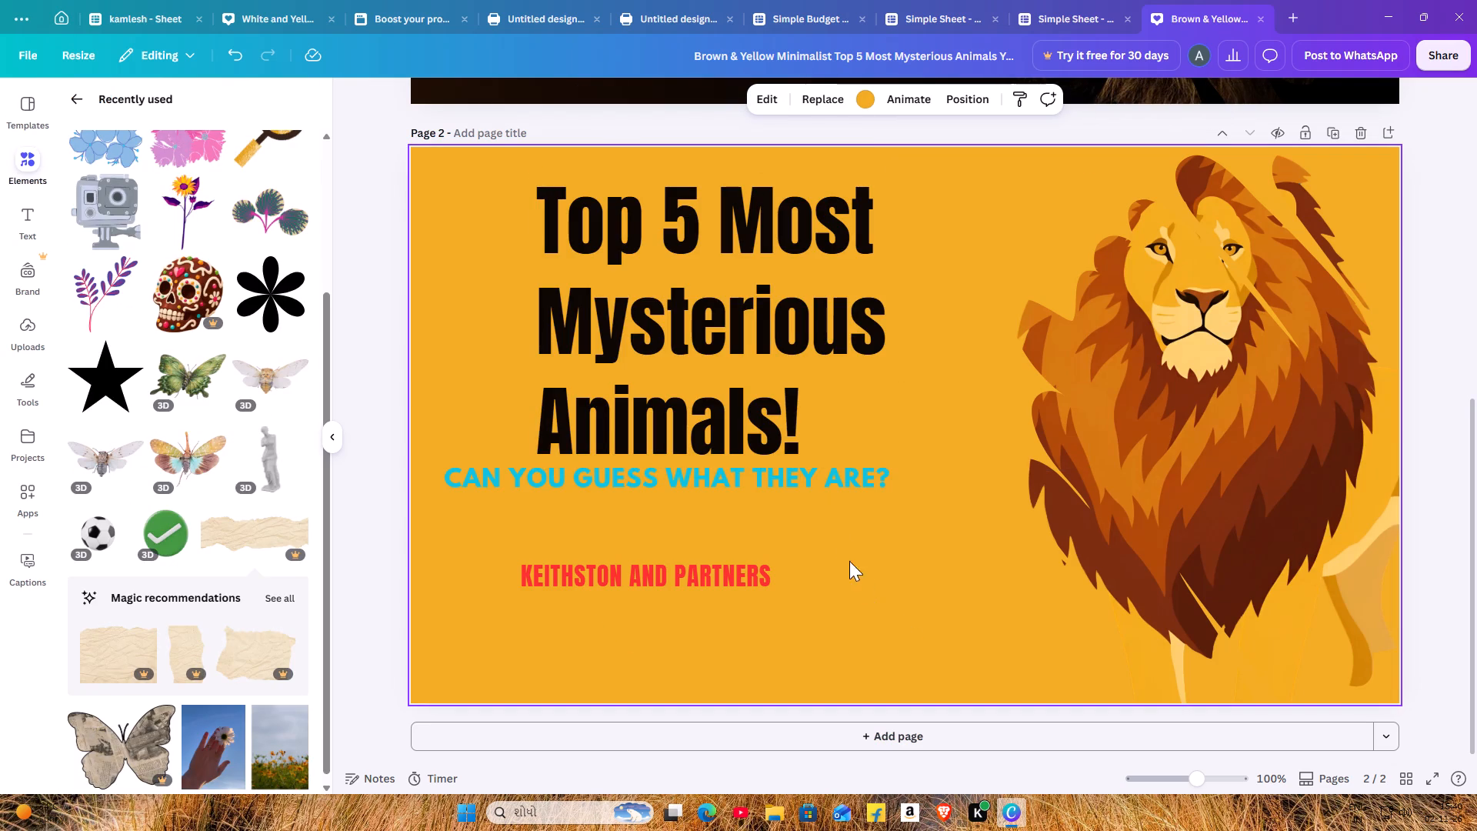
Move the "CAN YOU GUESS WHAT THEY ARE?" text down slightly, clear of the enlarged title.
drag(800, 476, 817, 507)
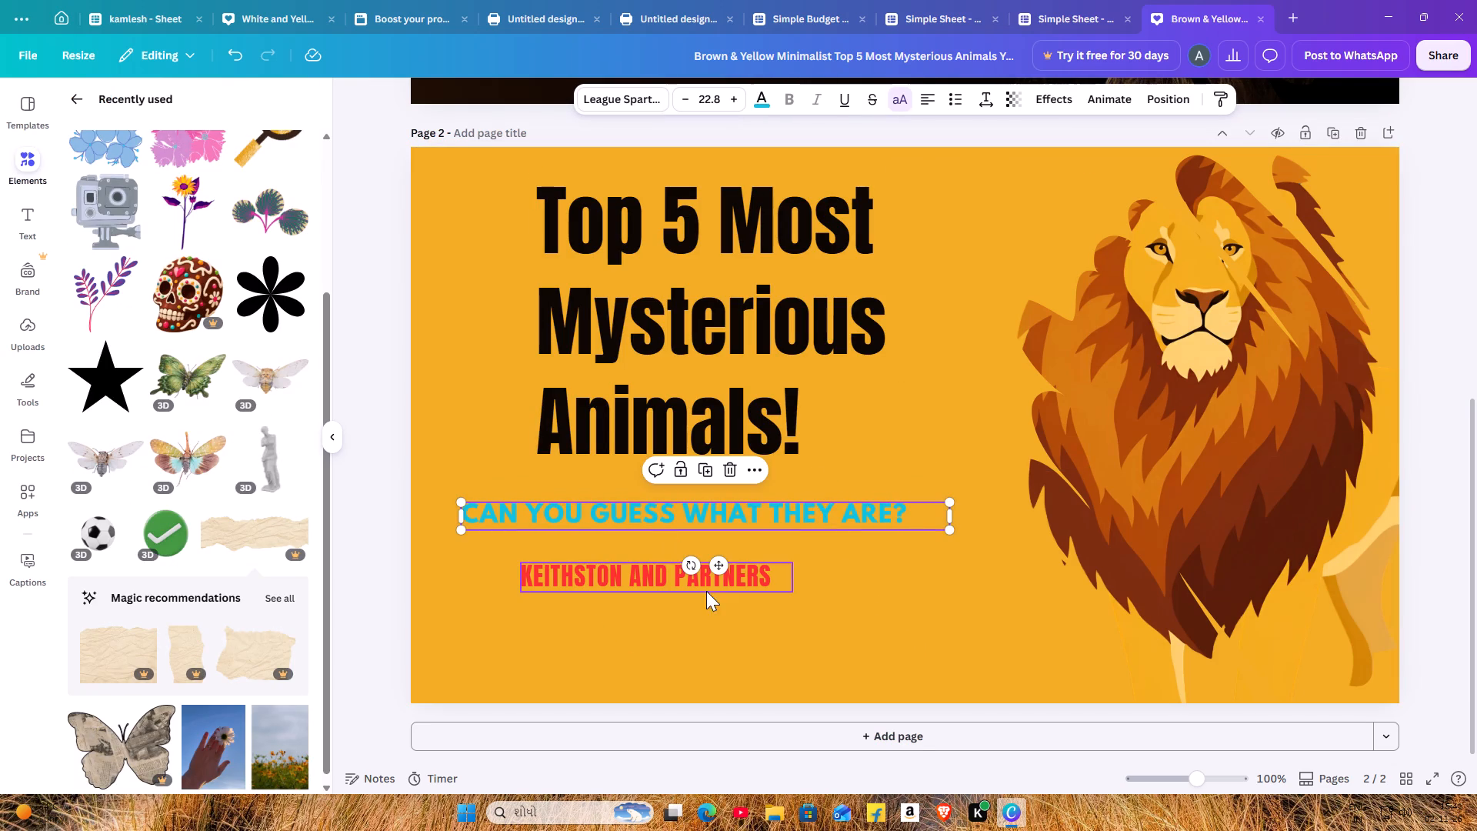
Enlarge the "KEITHSTON AND PARTNERS" text to font size about 33 and centre it below the blue question text.
drag(725, 584, 760, 598)
drag(815, 605, 827, 607)
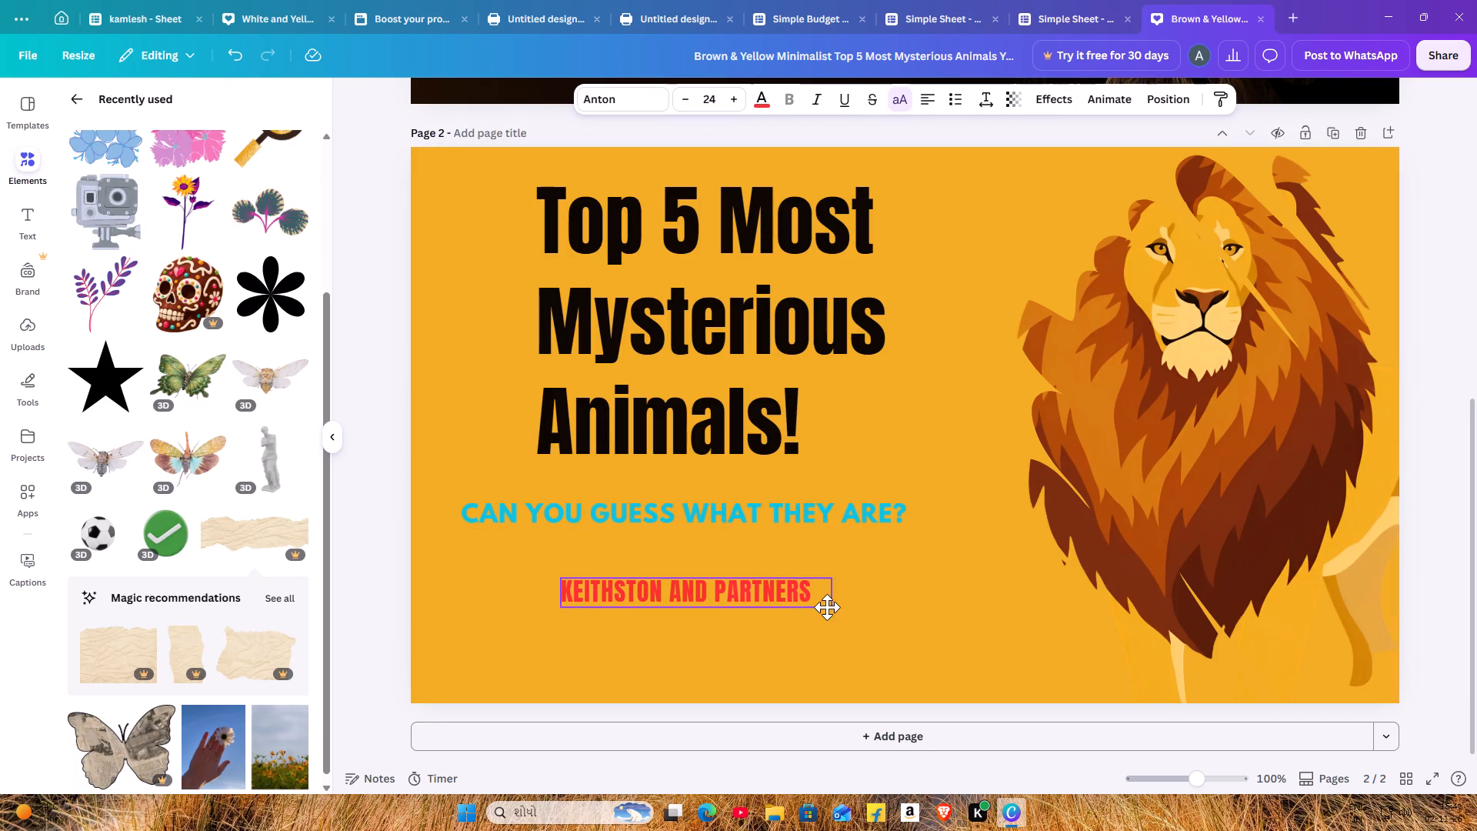
drag(827, 607, 826, 602)
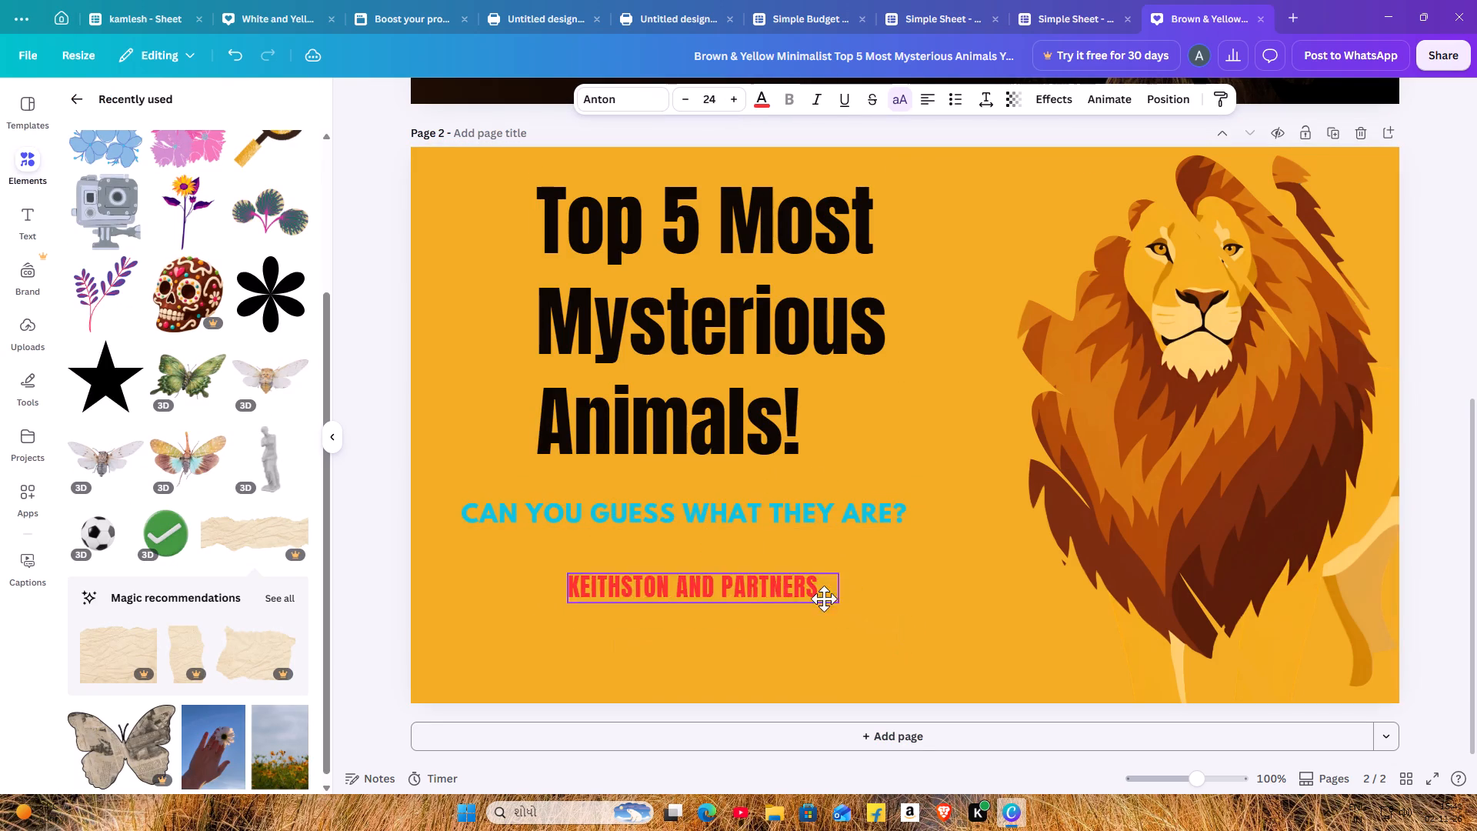
double_click(825, 599)
drag(837, 600, 917, 647)
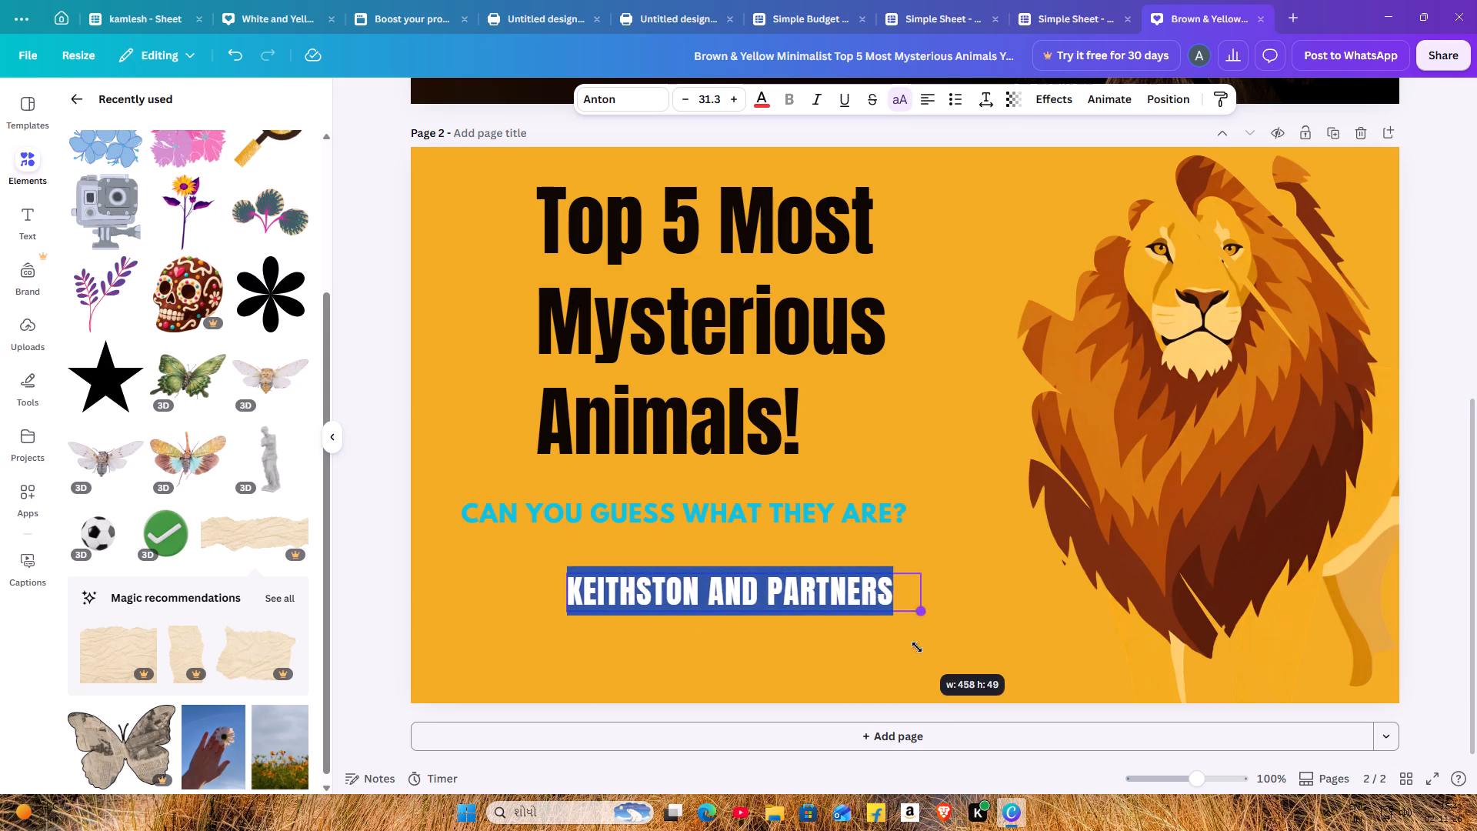
drag(917, 647, 935, 659)
click(935, 659)
drag(817, 590, 769, 612)
click(769, 612)
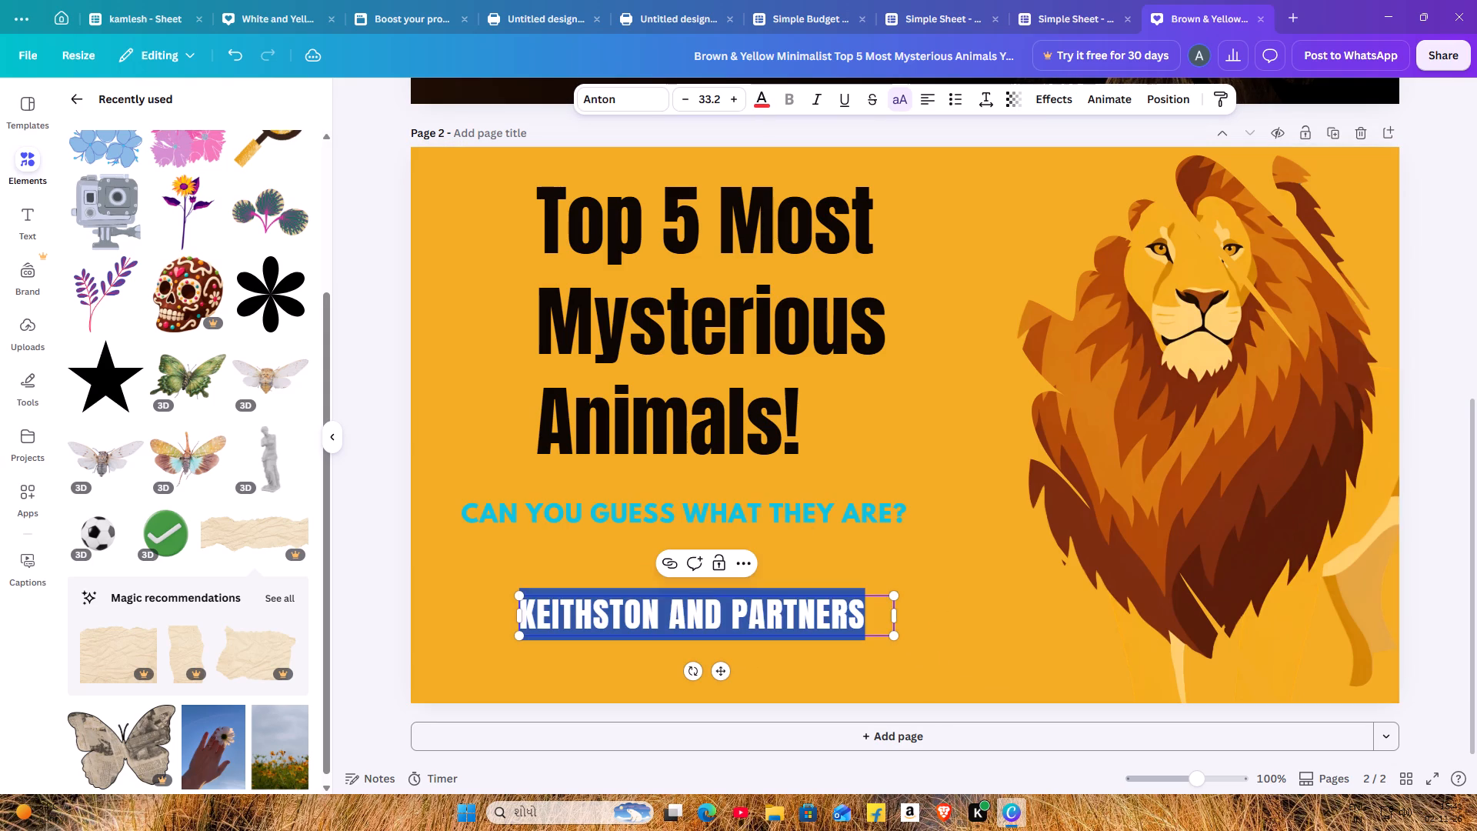
click(952, 635)
Enlarge the "CAN YOU GUESS WHAT THEY ARE?" text to font size about 28.
click(828, 518)
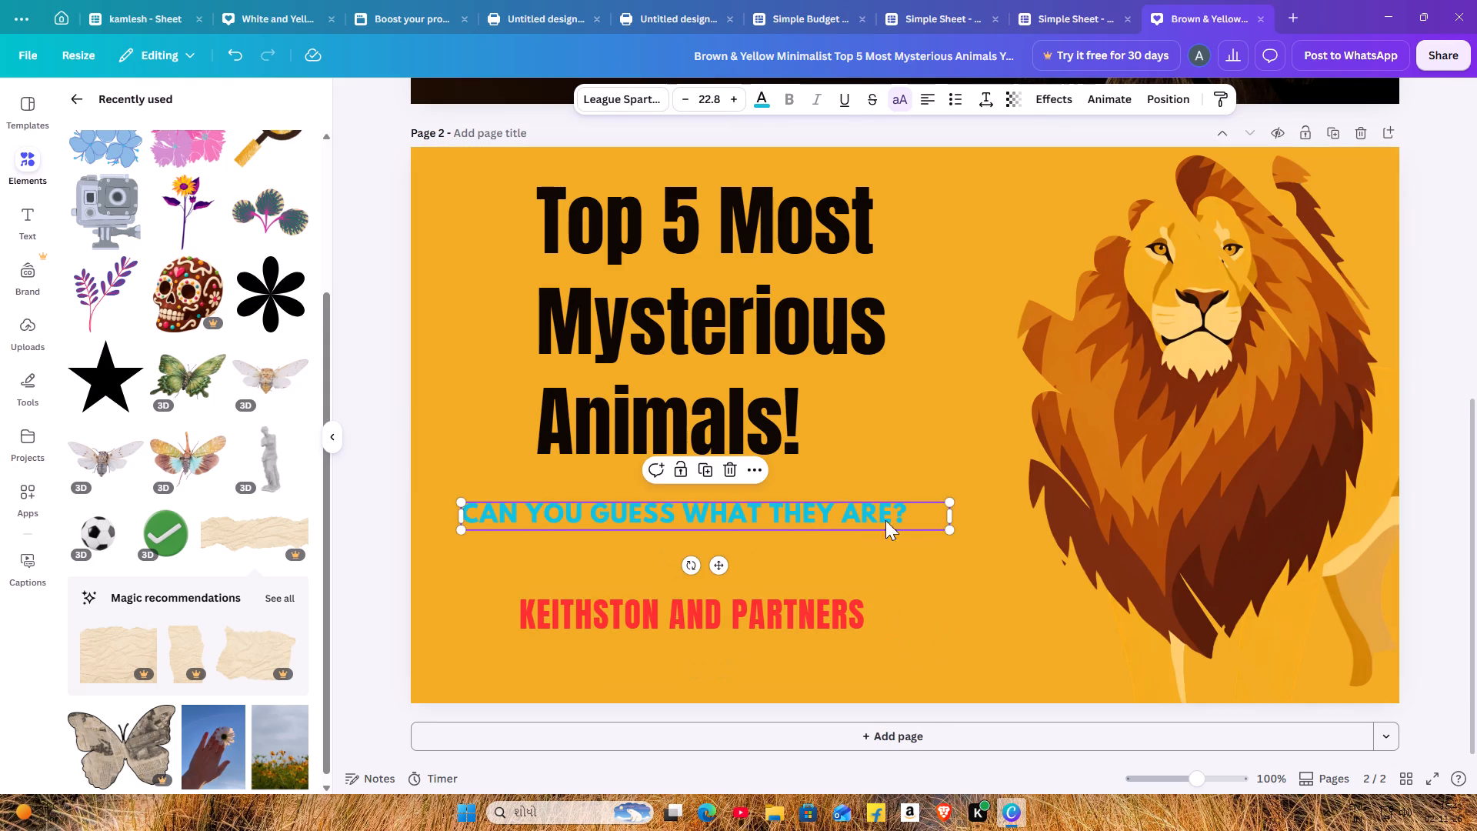
drag(952, 528, 1062, 640)
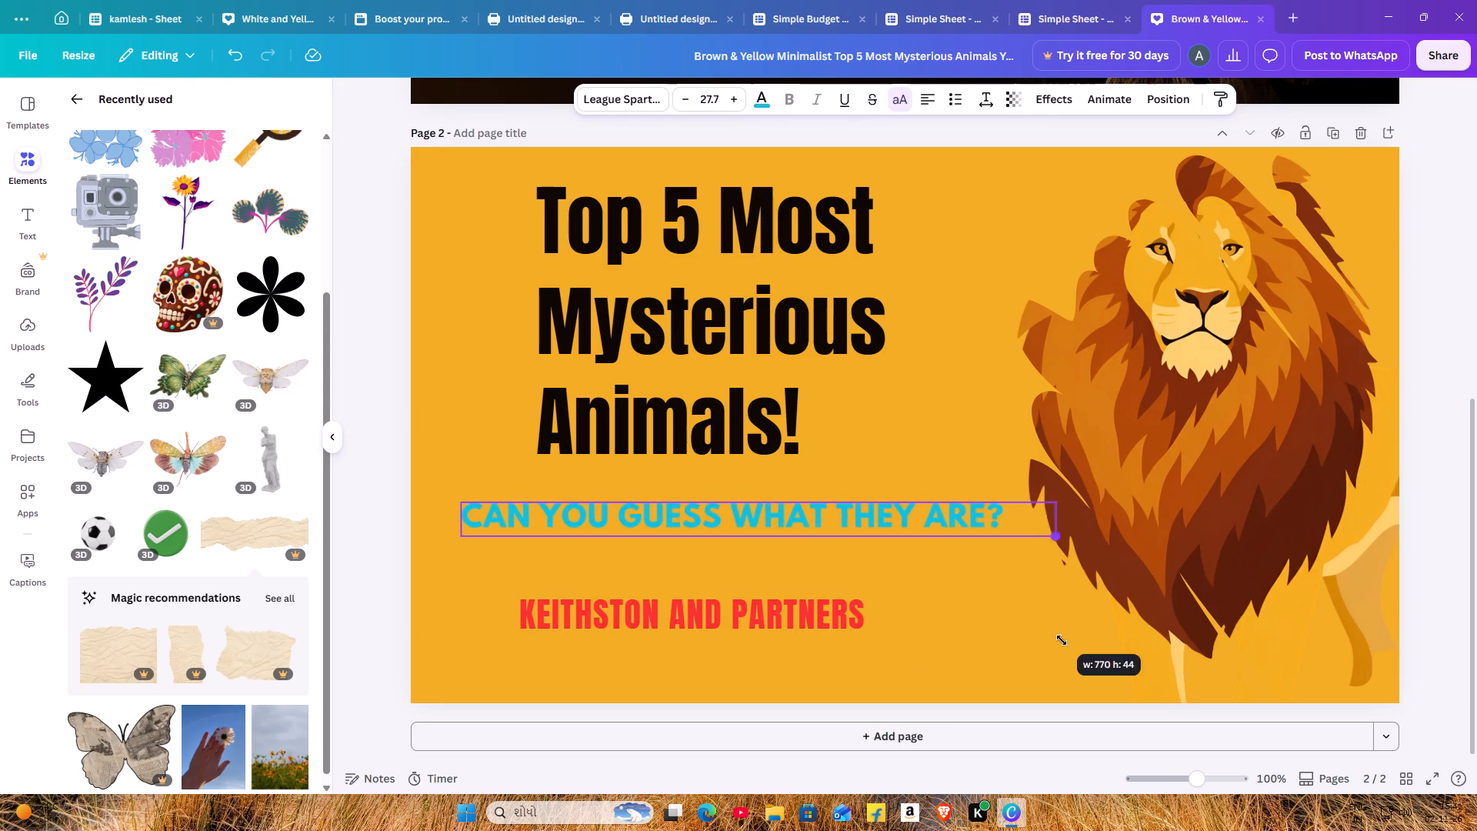
drag(1062, 640, 1064, 638)
drag(932, 492, 895, 510)
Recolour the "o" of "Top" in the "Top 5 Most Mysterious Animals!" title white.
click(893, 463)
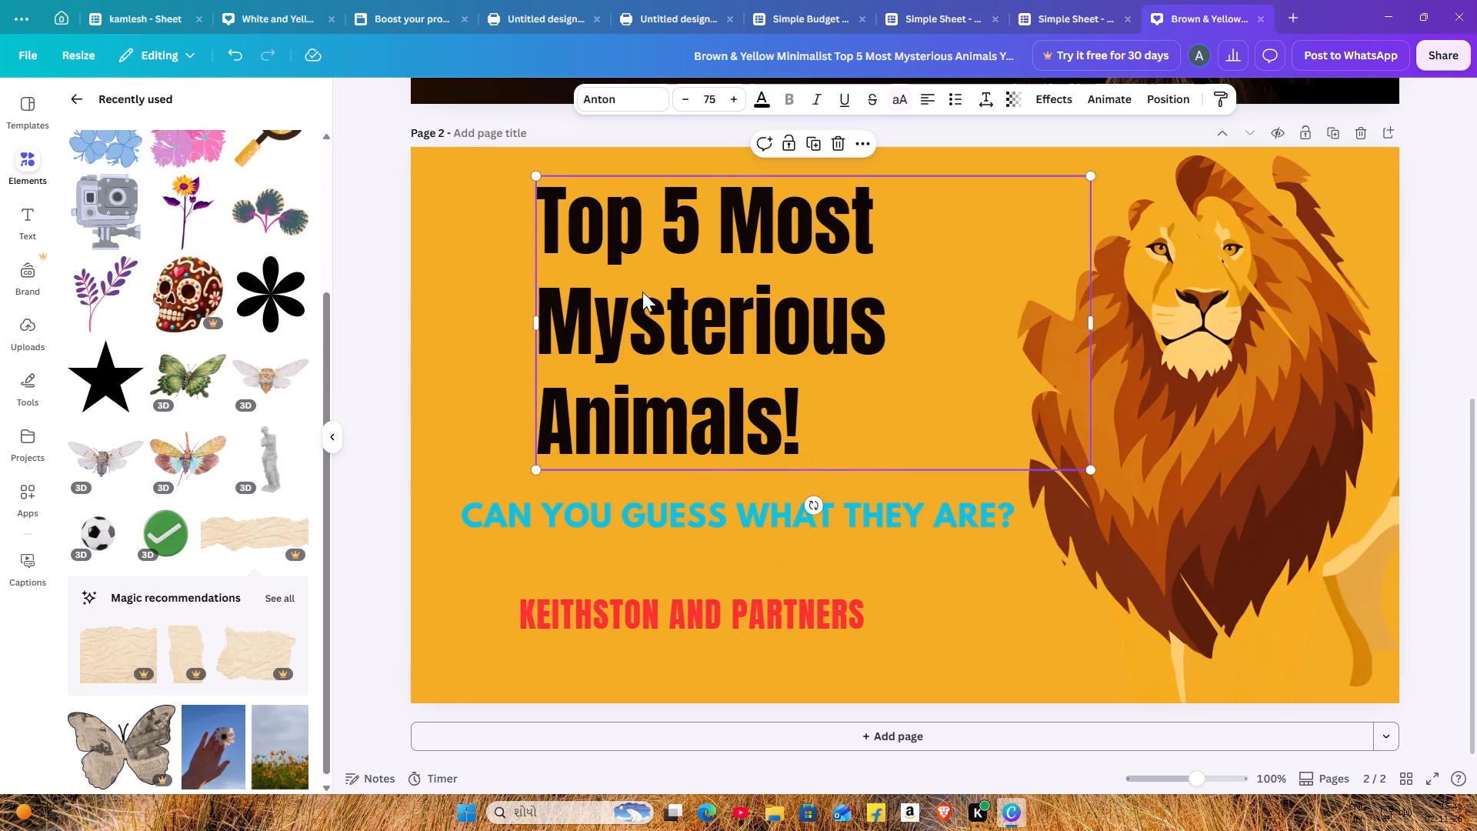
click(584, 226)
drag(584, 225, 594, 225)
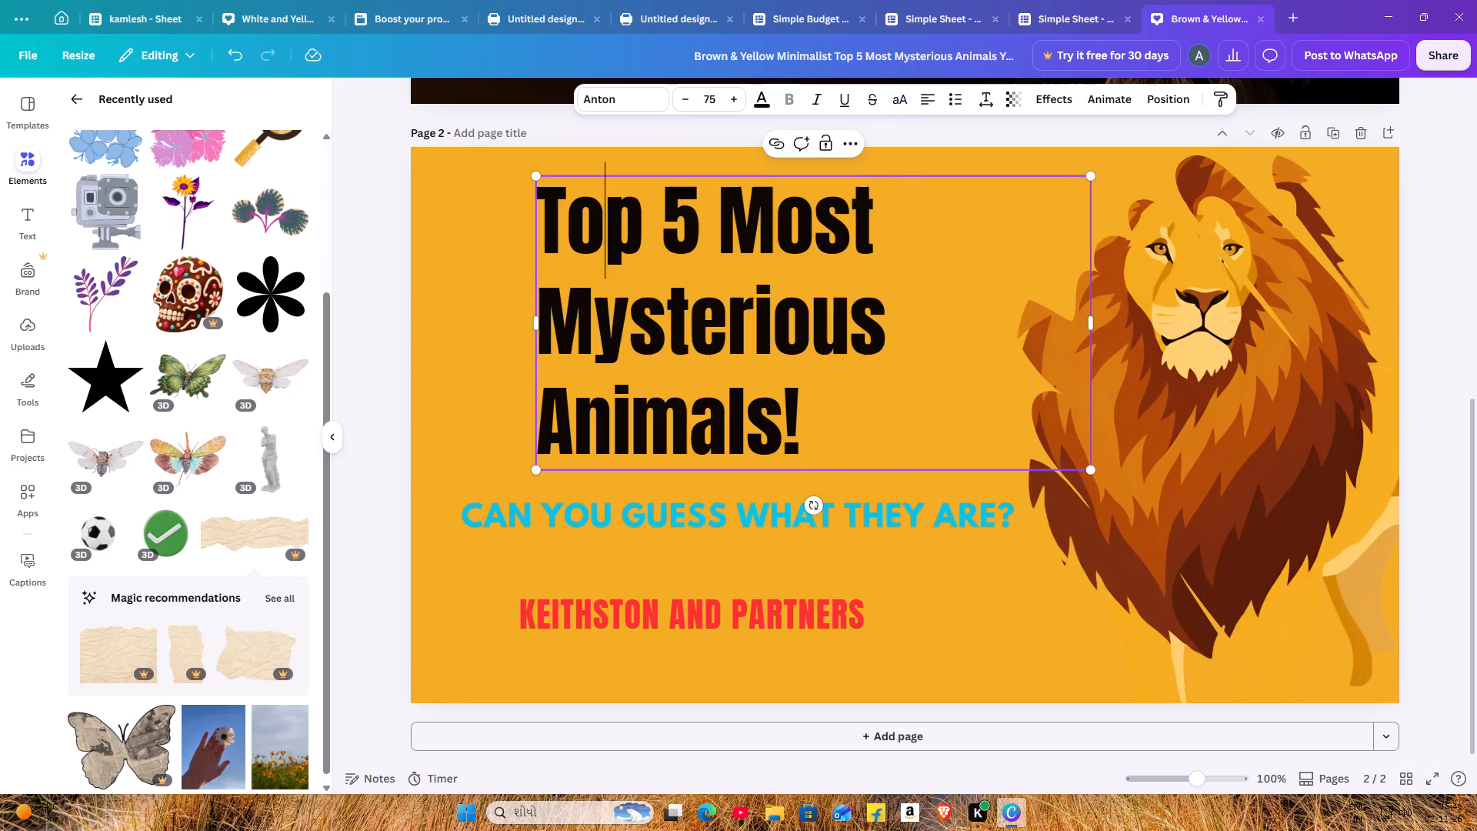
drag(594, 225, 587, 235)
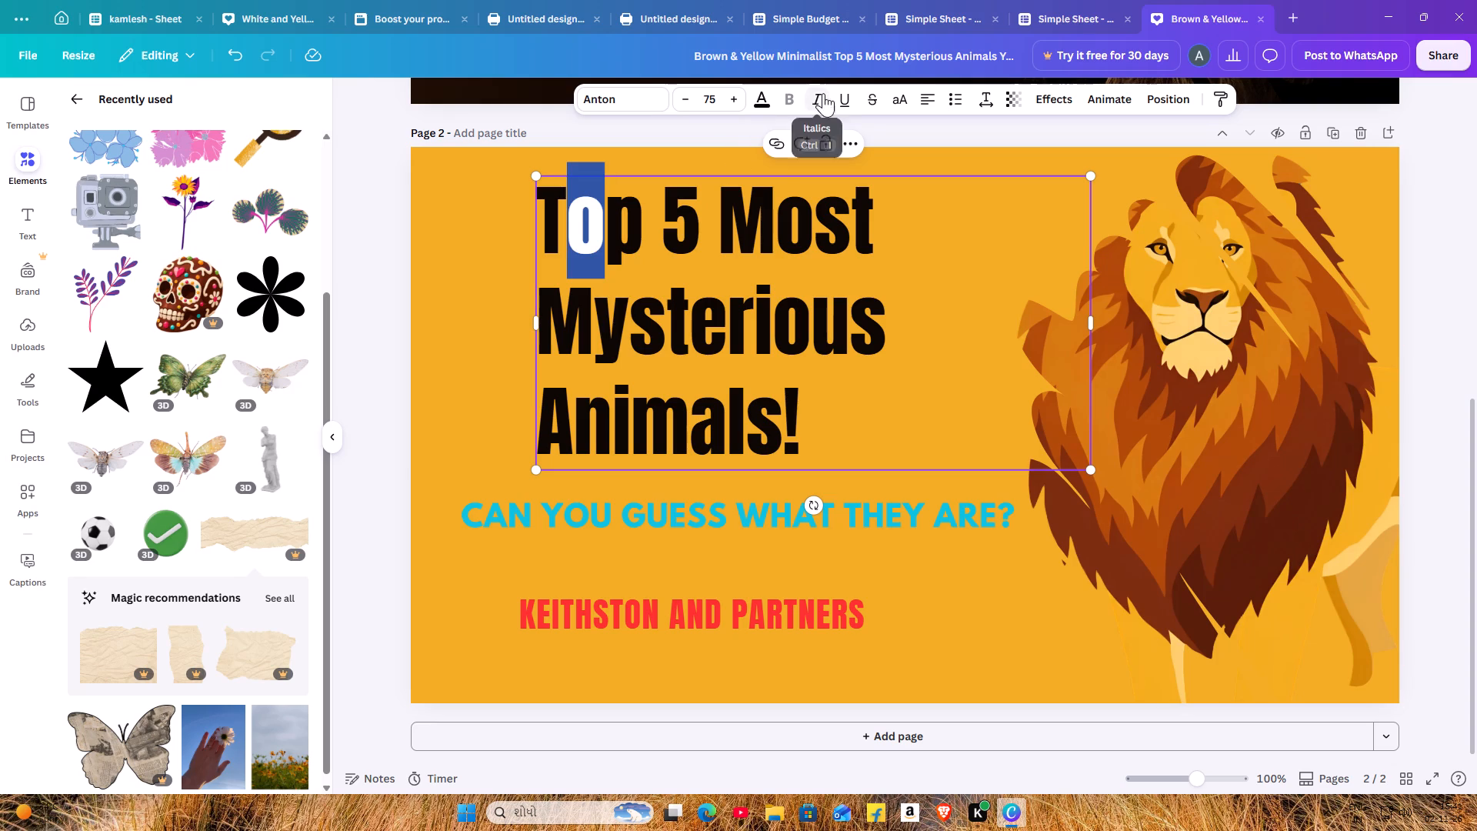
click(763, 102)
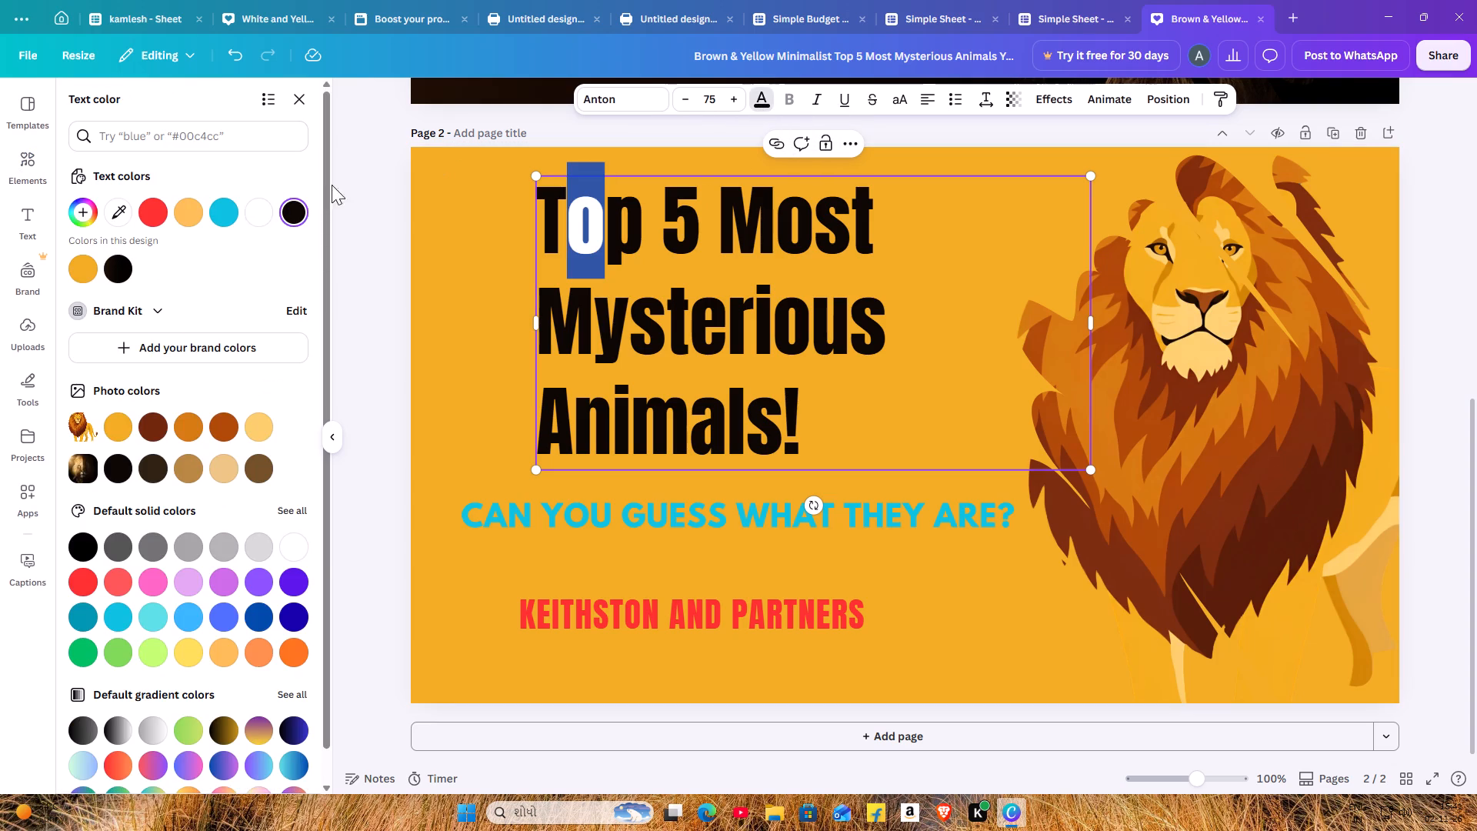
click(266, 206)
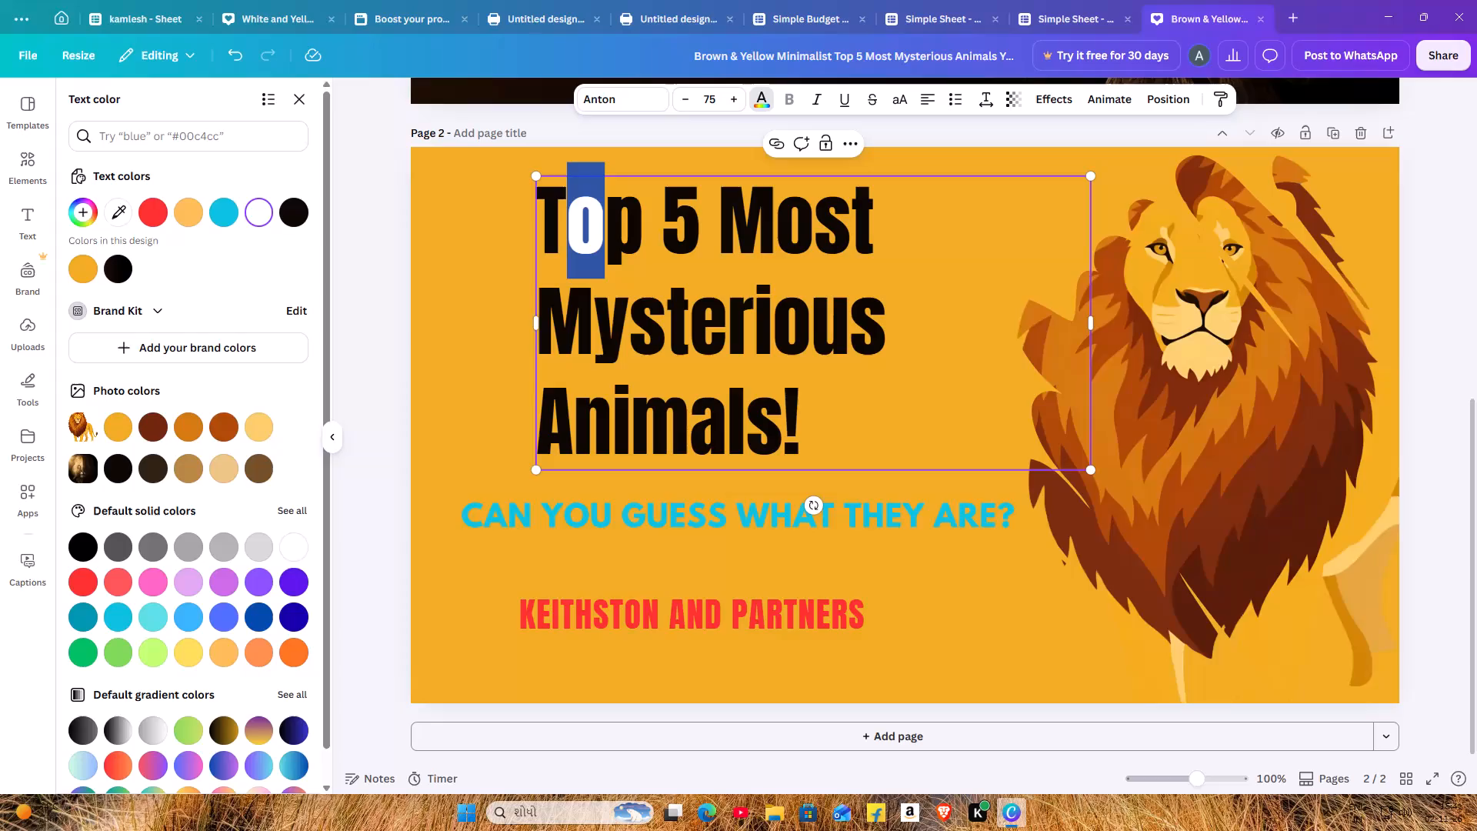
Recolour the "o" of "Most" in the title with the red already used in the design's text.
click(608, 321)
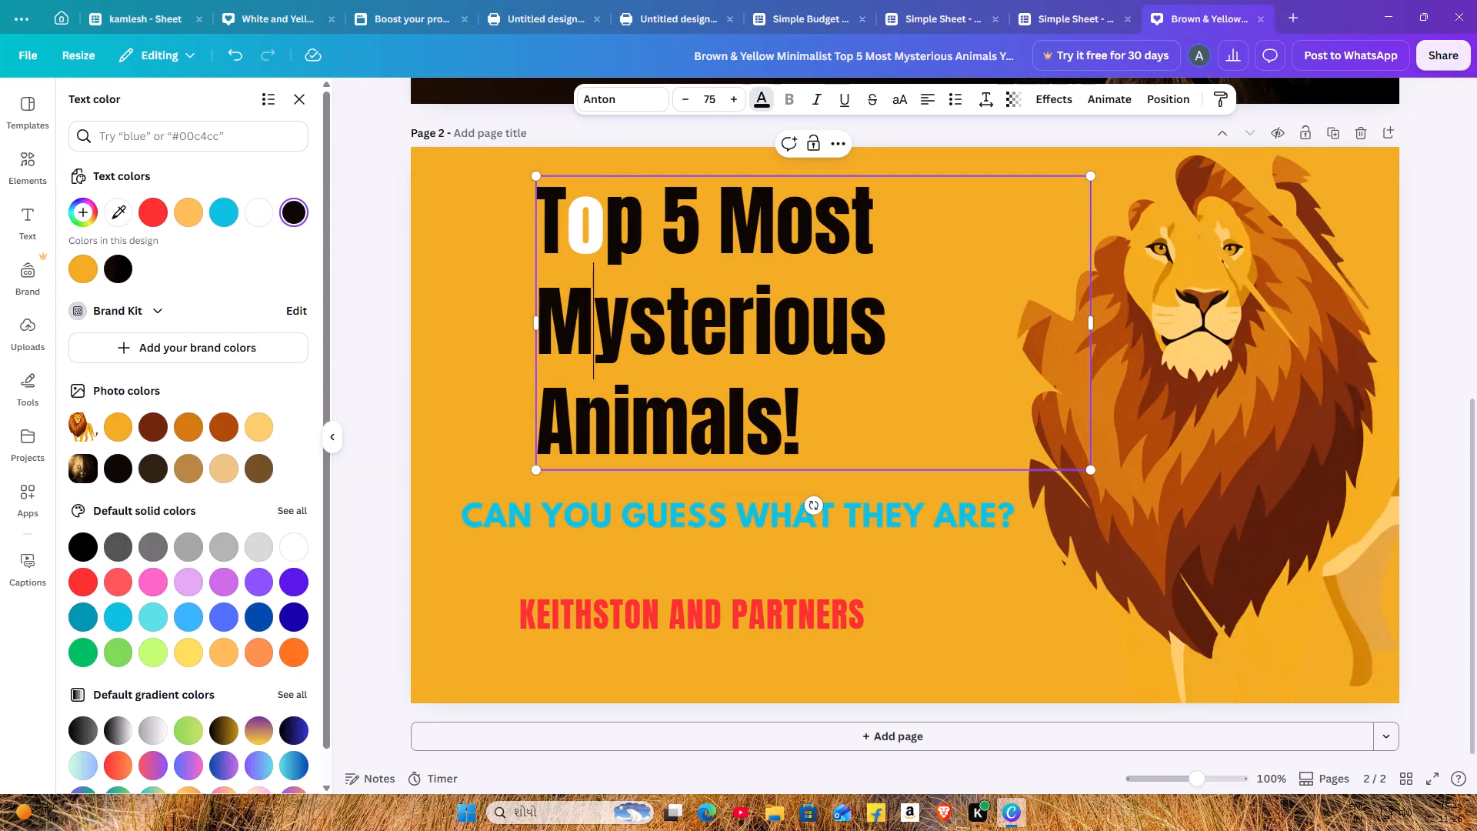
click(608, 323)
drag(730, 201, 735, 203)
drag(735, 203, 738, 206)
click(797, 223)
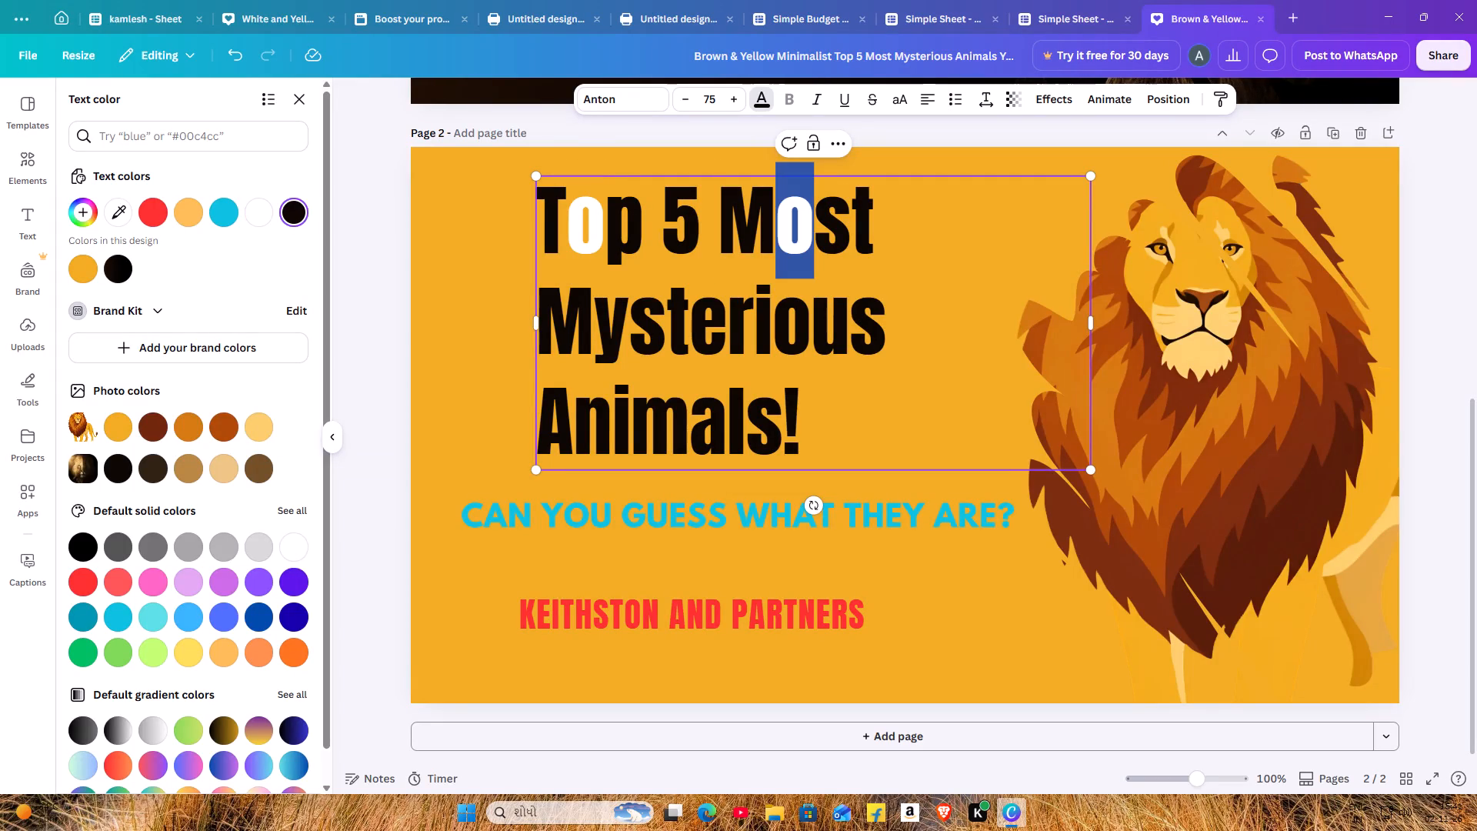
click(145, 213)
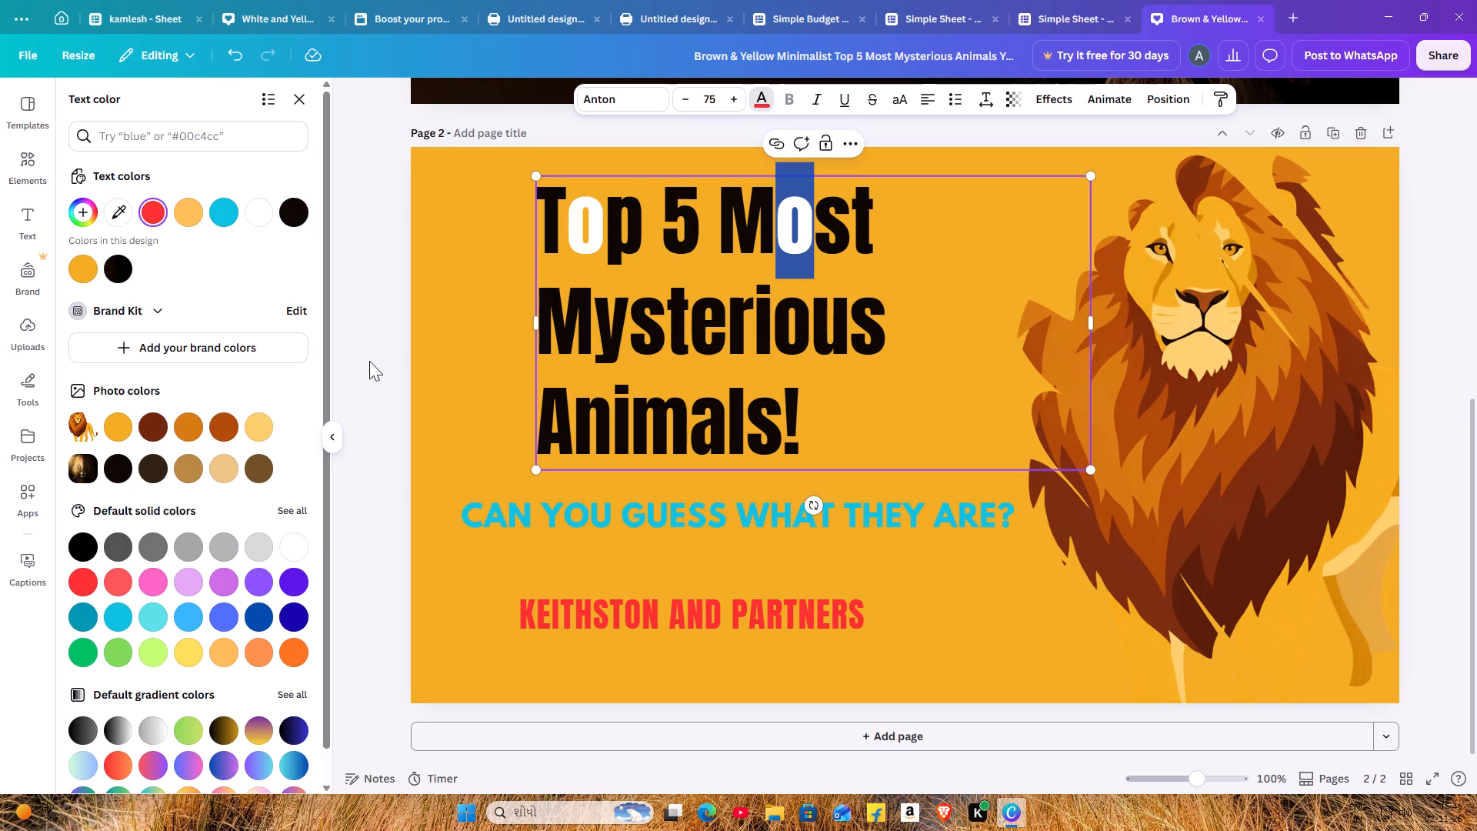
click(438, 407)
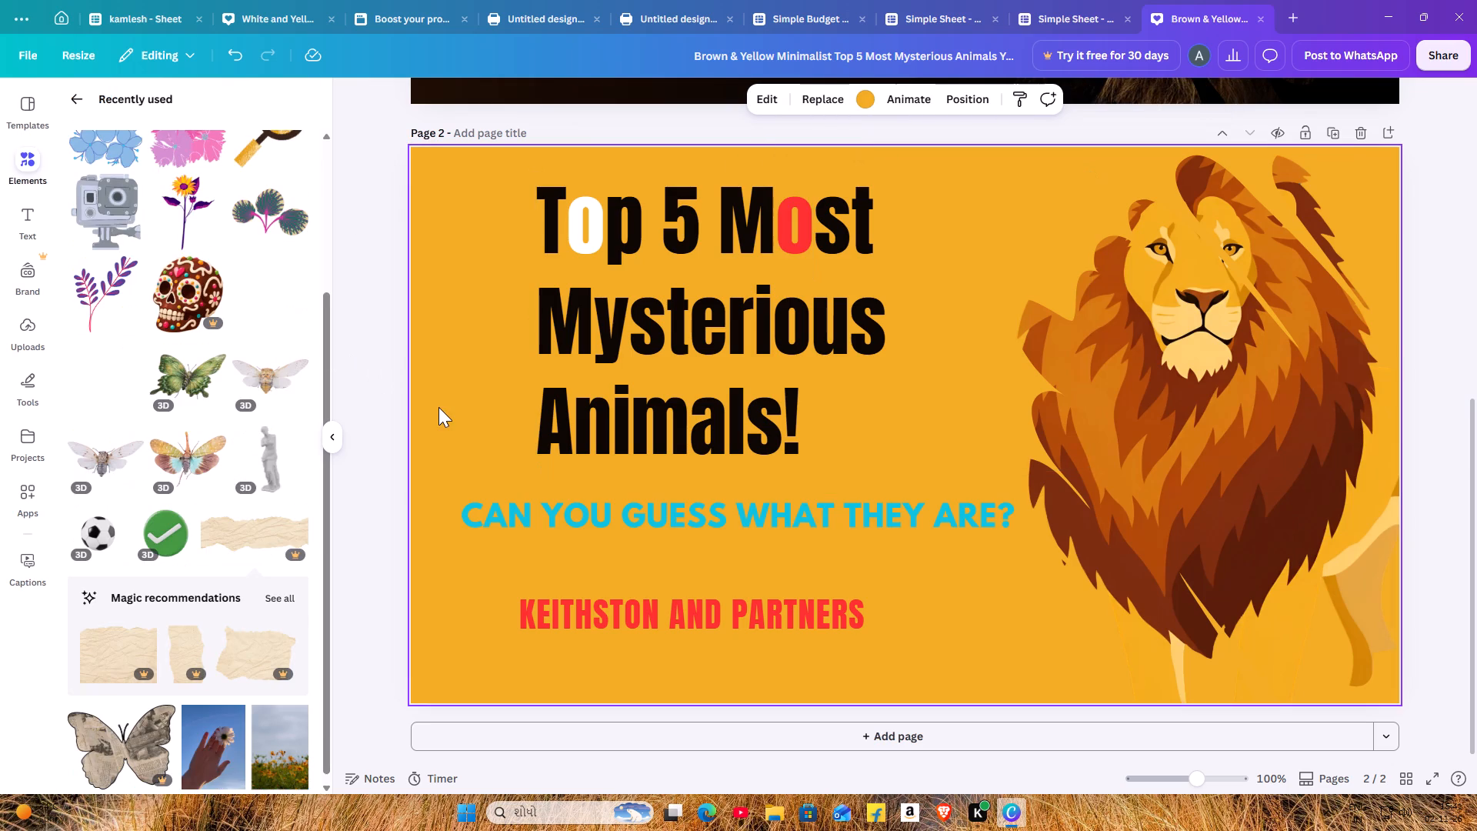
Recolour the "o" of "Mysterious" in the title aqua blue (#0cc0df).
click(785, 333)
triple_click(785, 333)
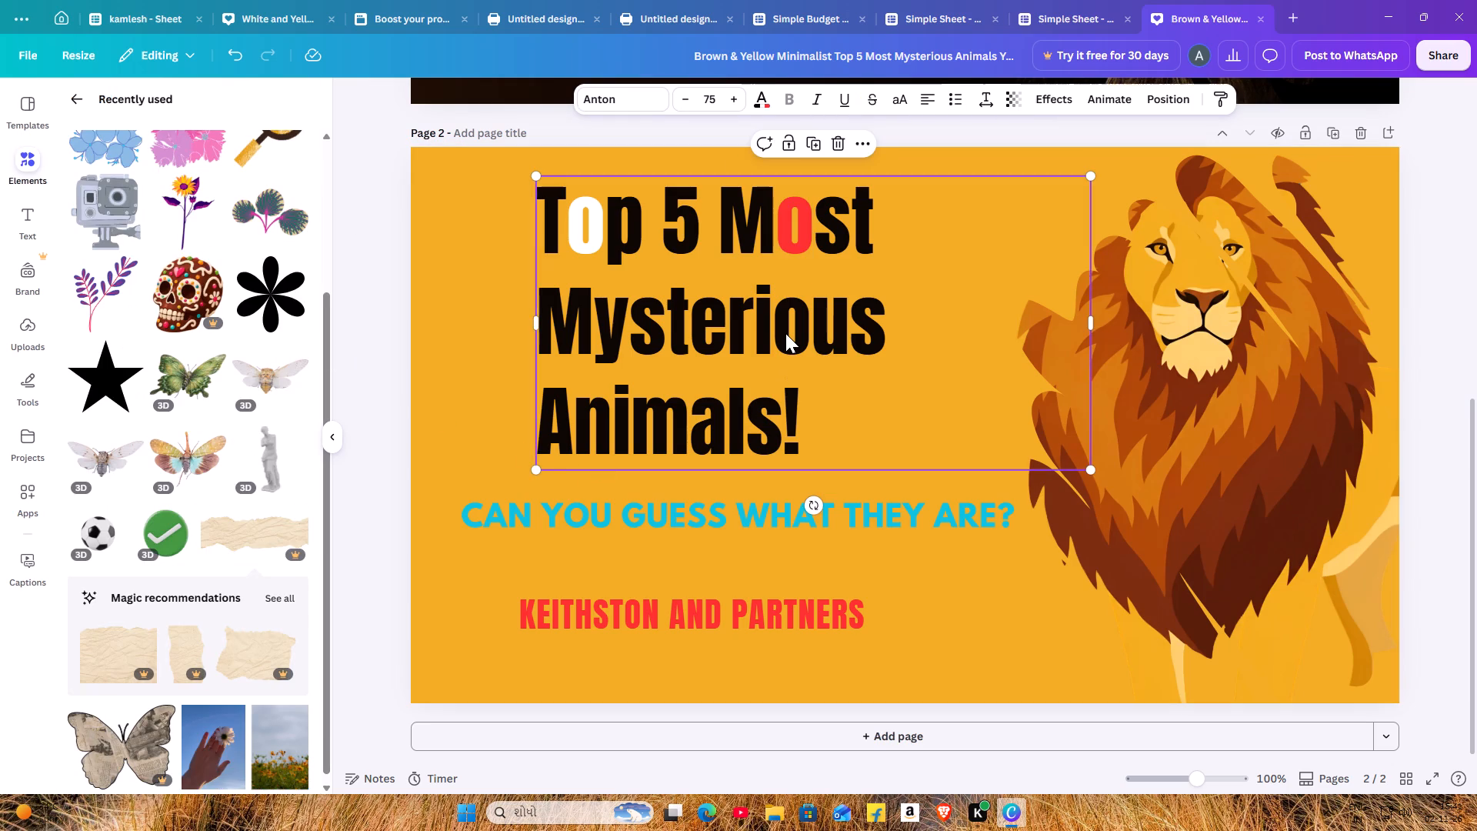
click(928, 424)
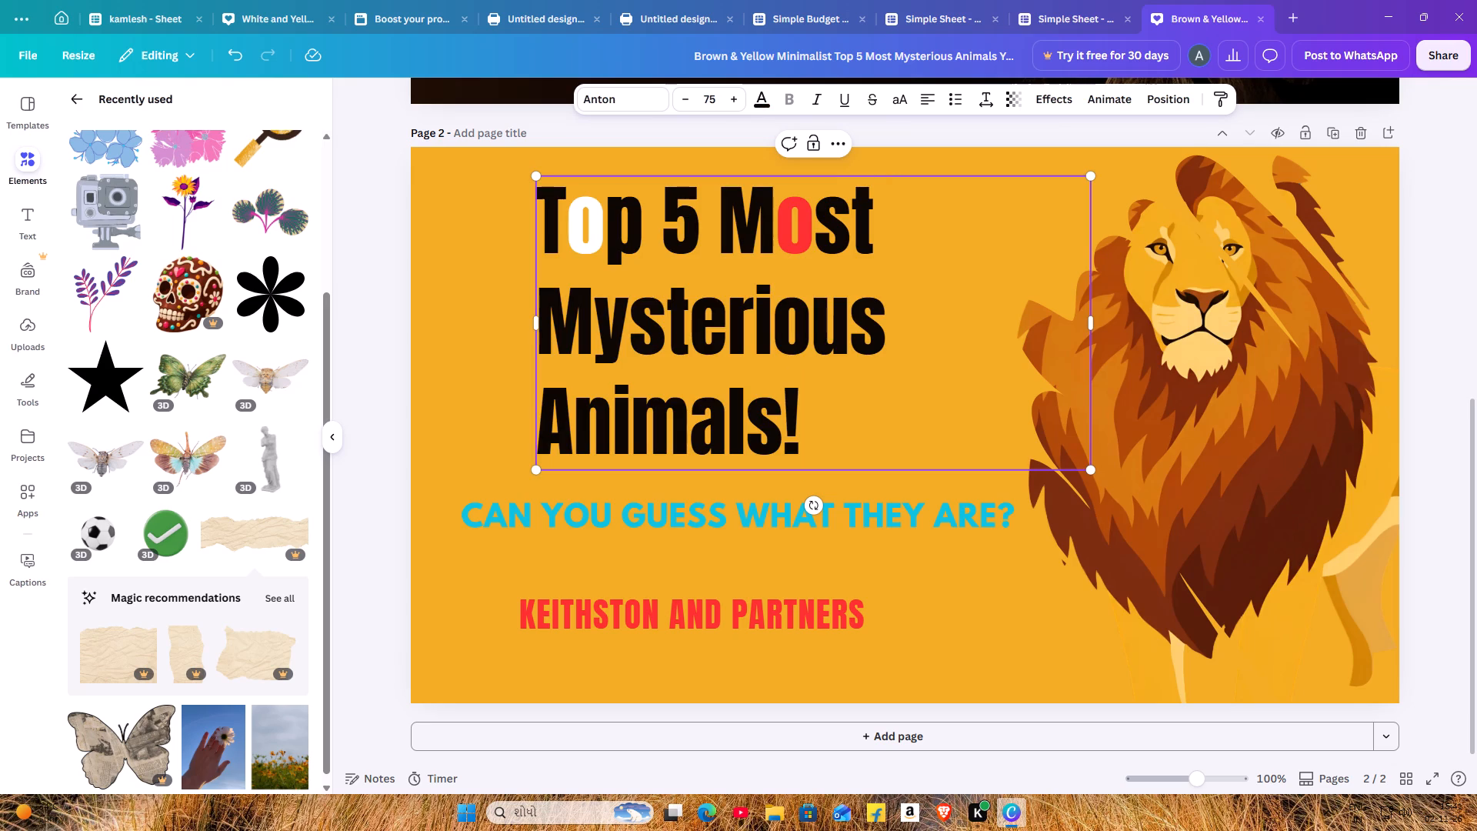
drag(794, 341, 782, 332)
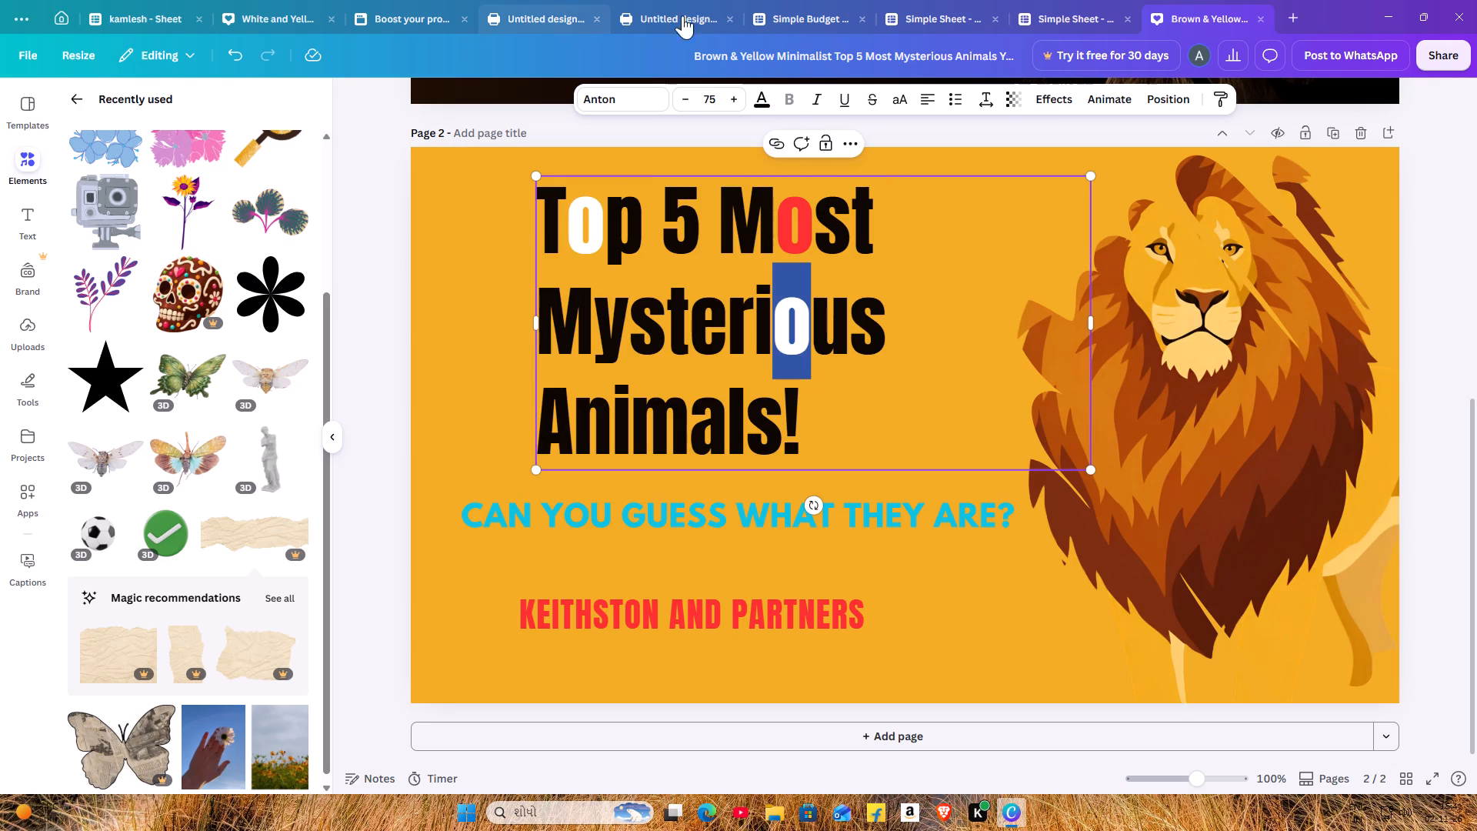
click(754, 104)
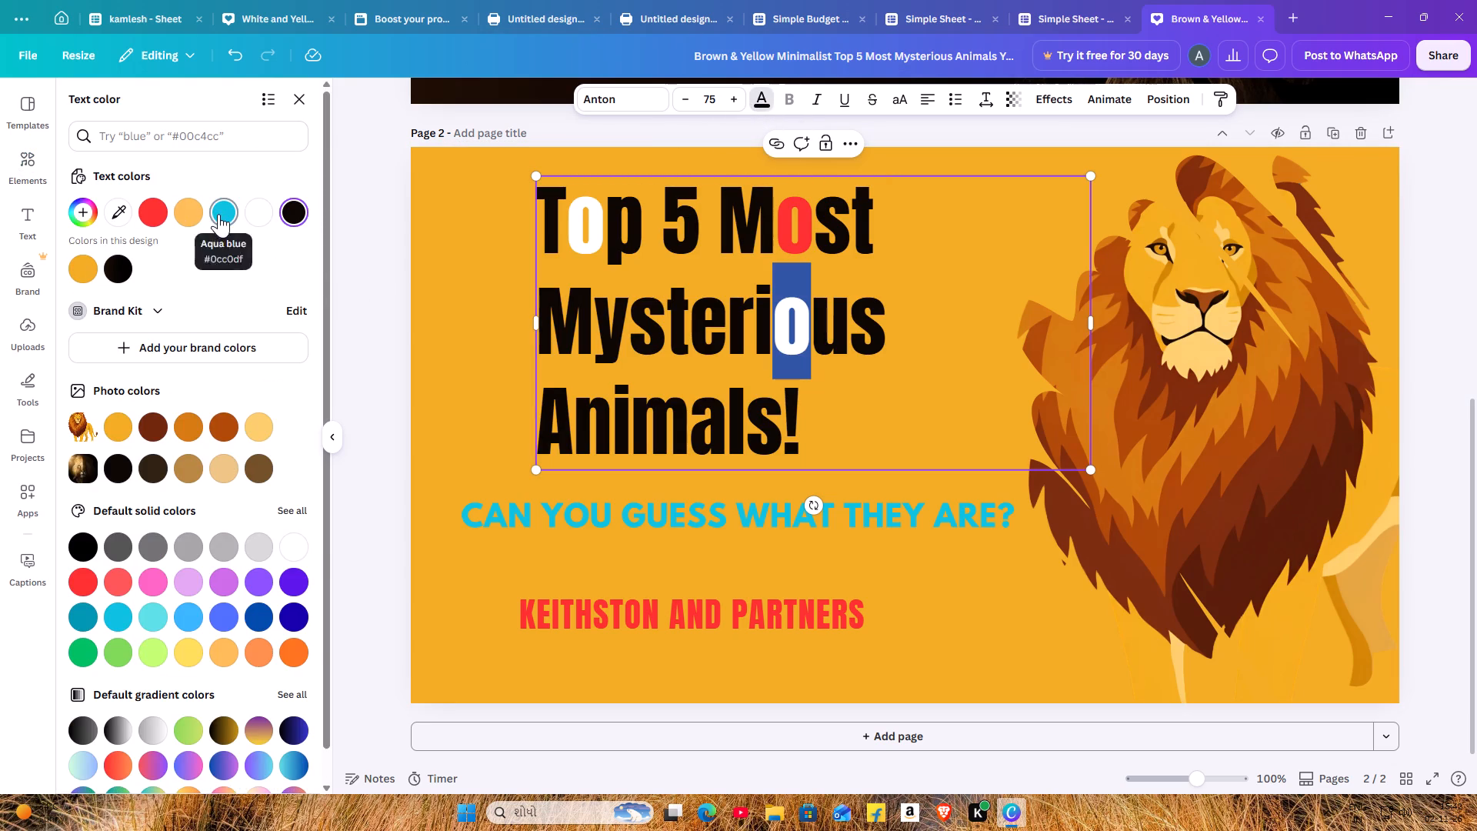
click(218, 214)
click(355, 351)
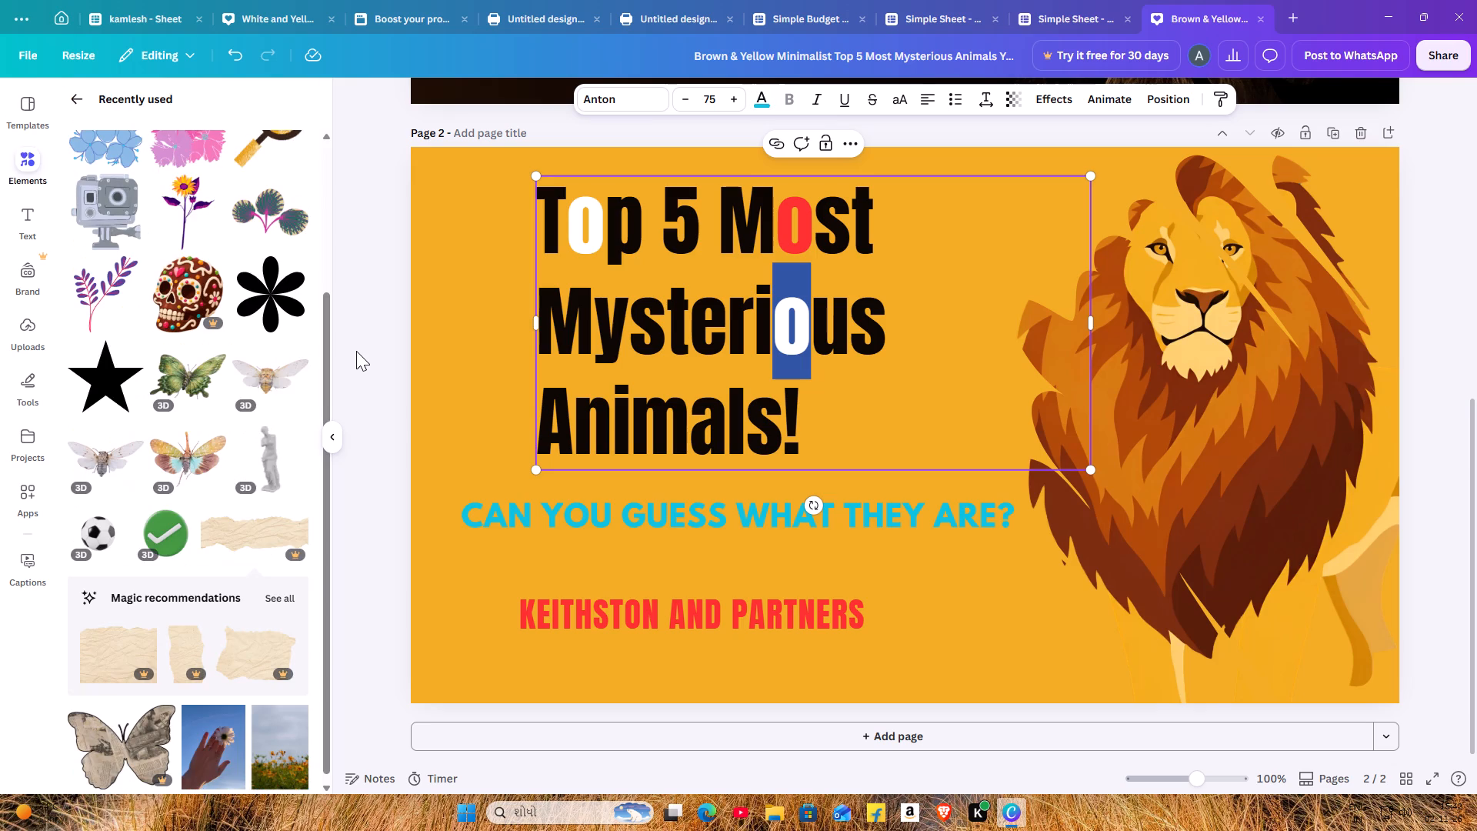
click(385, 369)
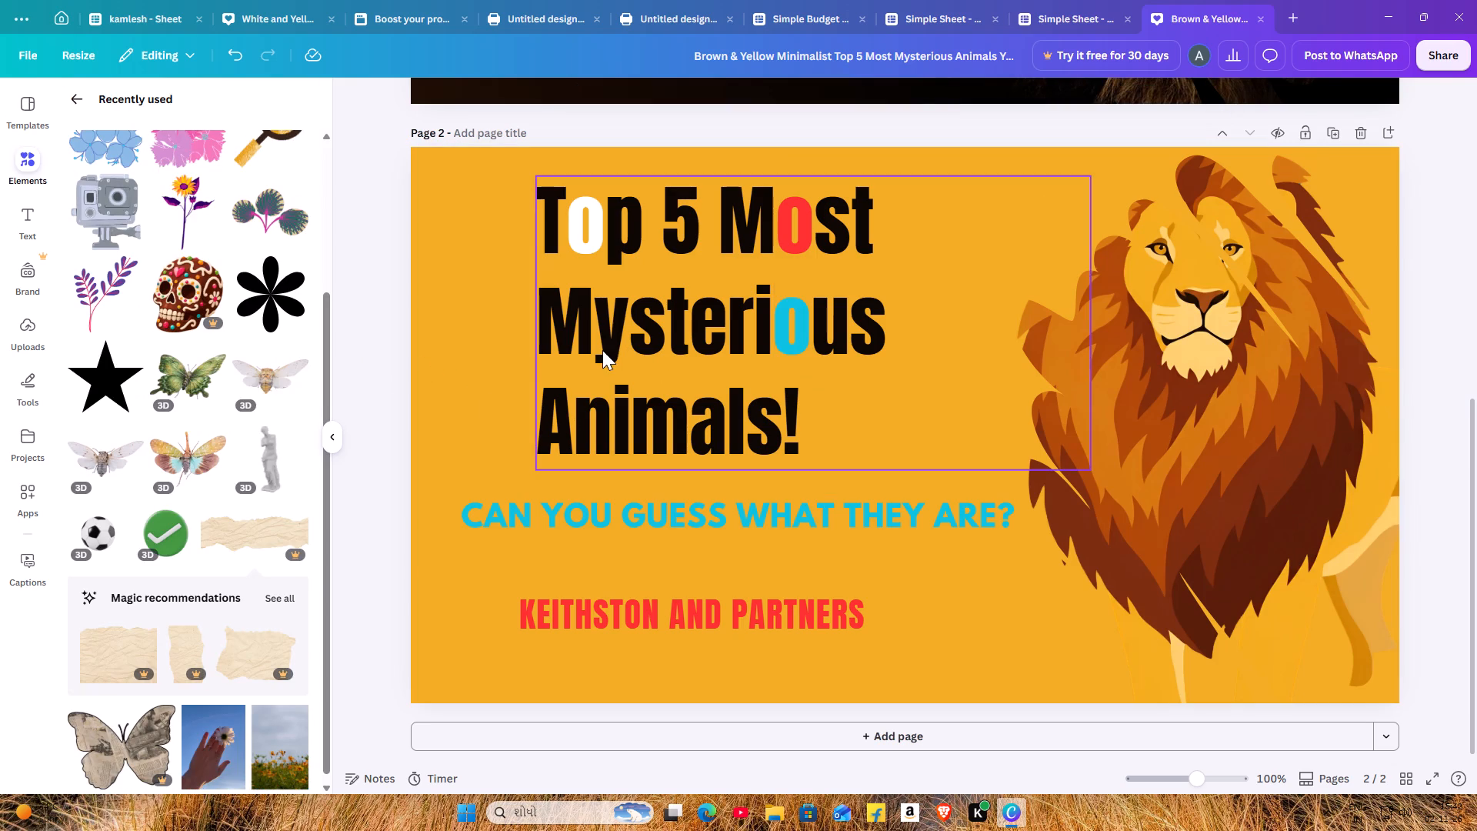
Nudge the "Top 5 Most Mysterious Animals!" title slightly up and to the right on the page.
click(779, 326)
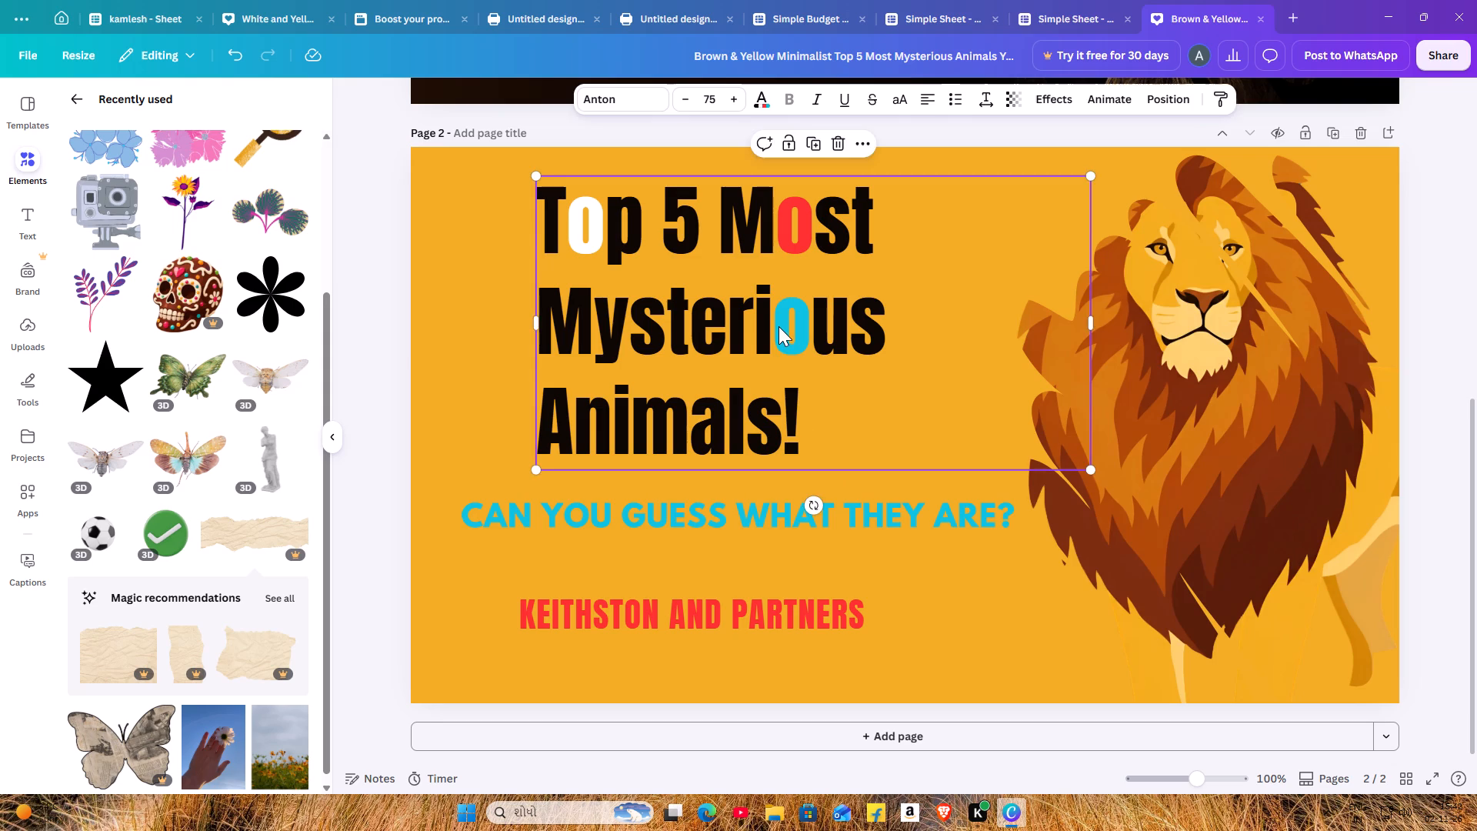
drag(549, 316, 558, 306)
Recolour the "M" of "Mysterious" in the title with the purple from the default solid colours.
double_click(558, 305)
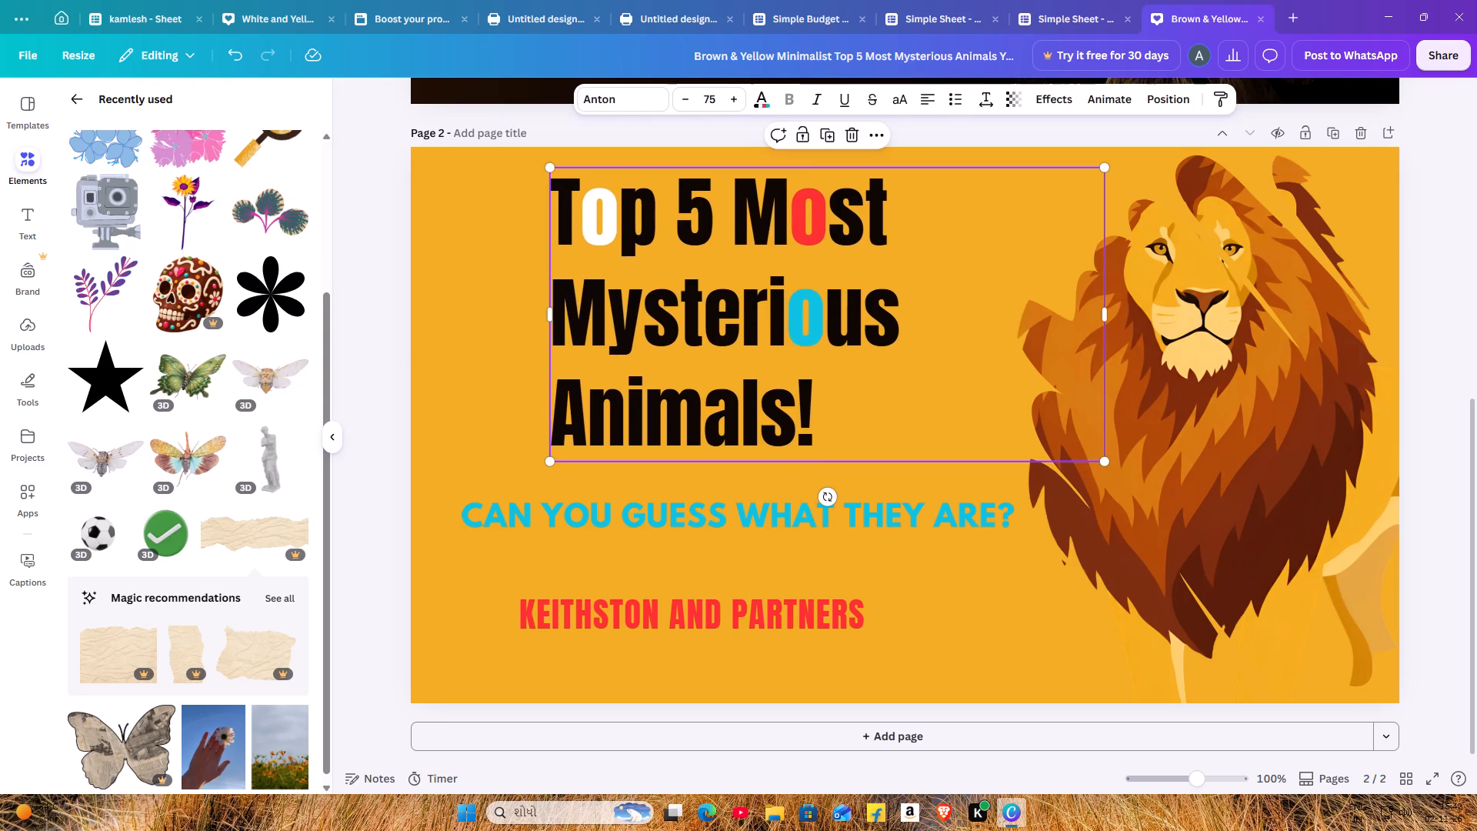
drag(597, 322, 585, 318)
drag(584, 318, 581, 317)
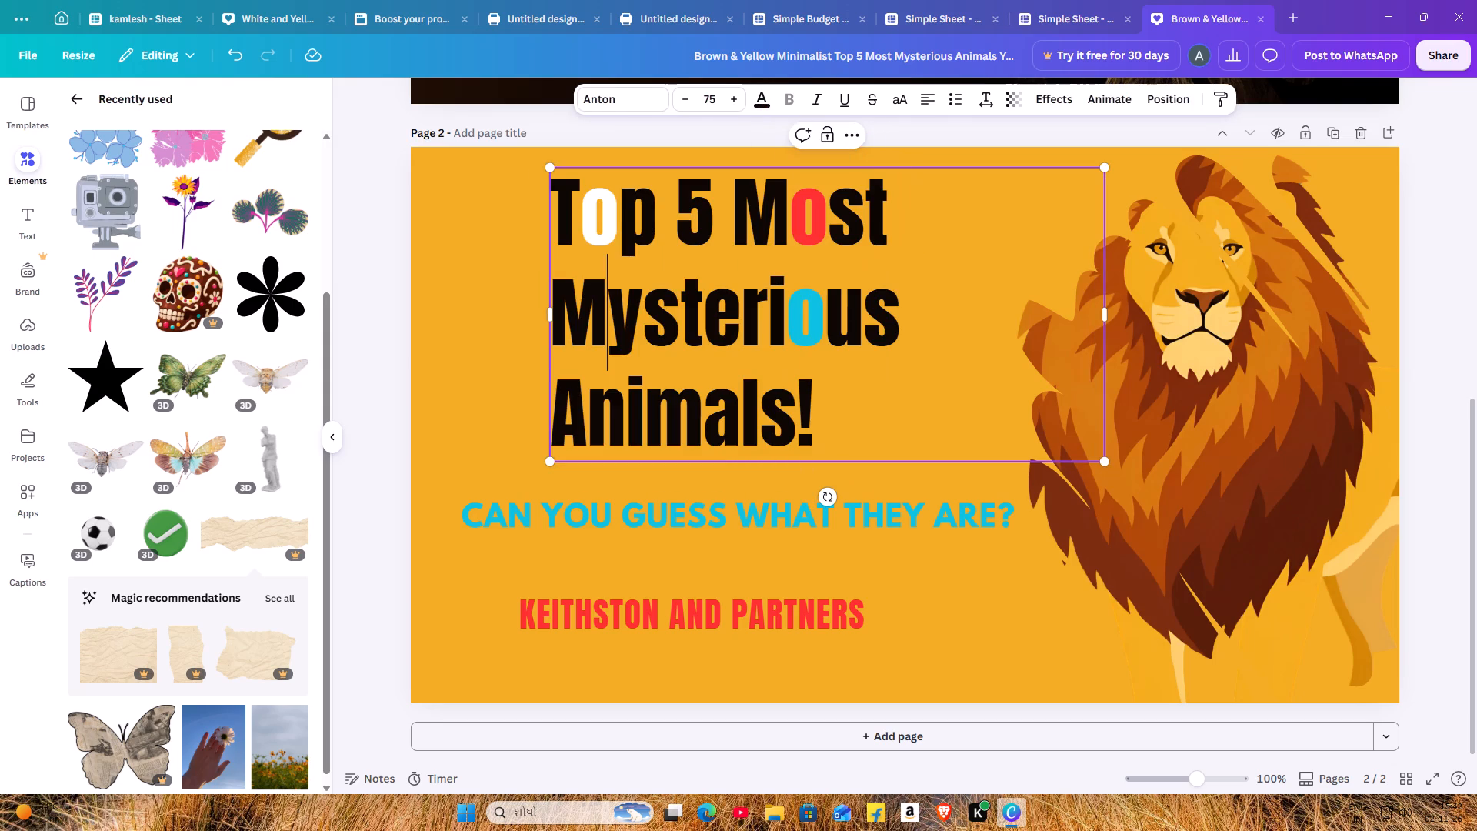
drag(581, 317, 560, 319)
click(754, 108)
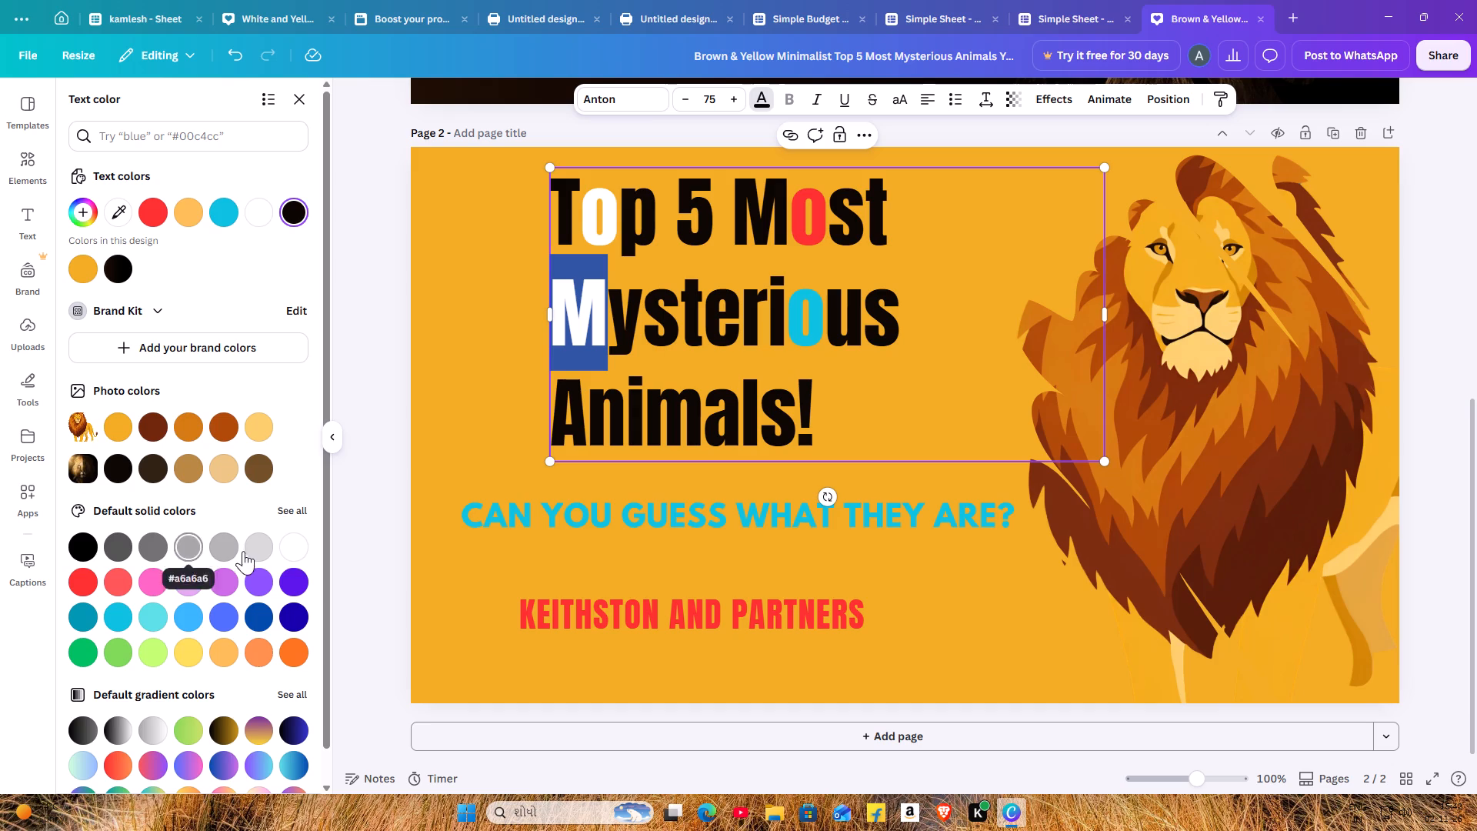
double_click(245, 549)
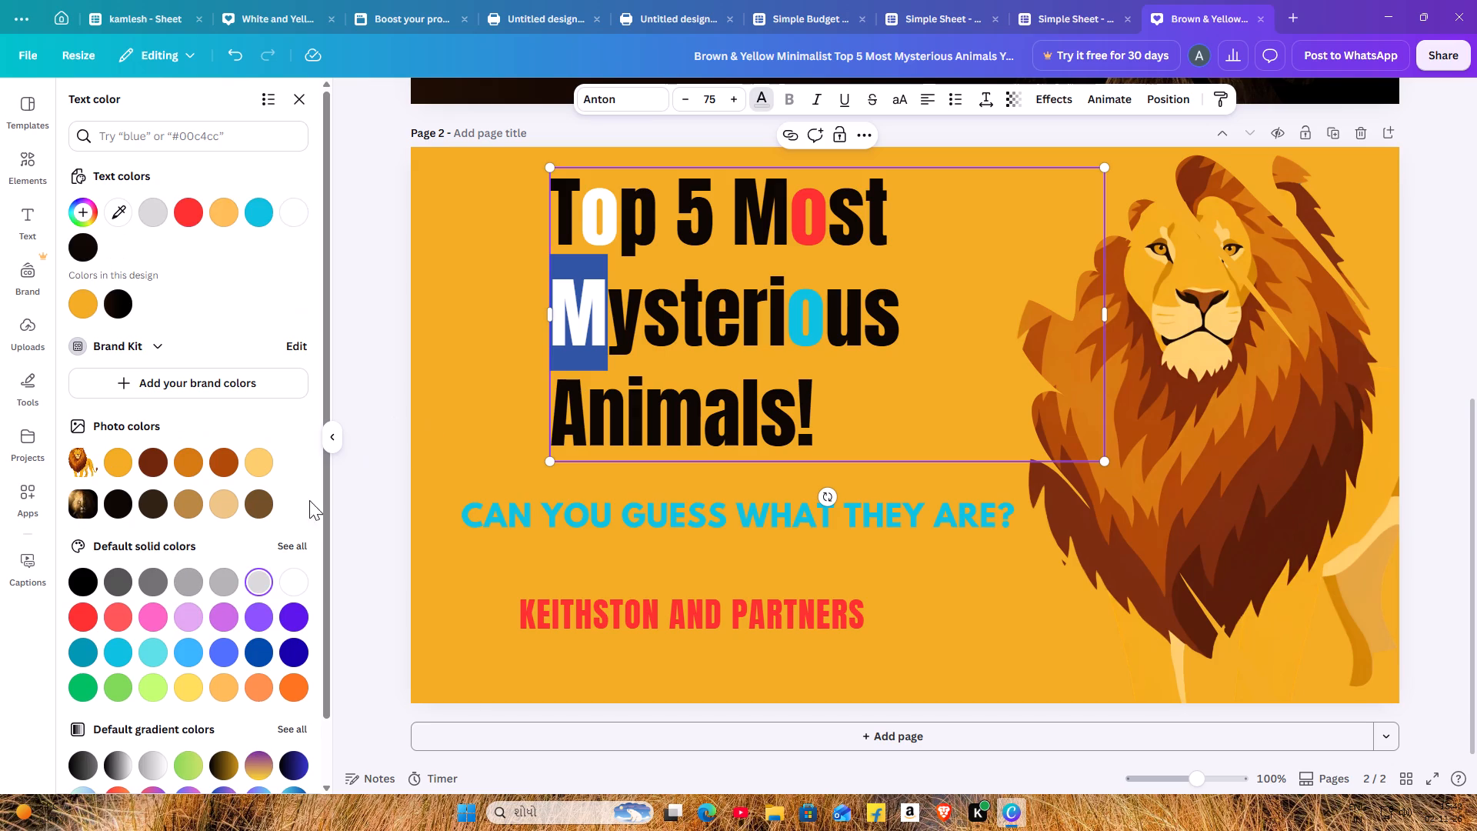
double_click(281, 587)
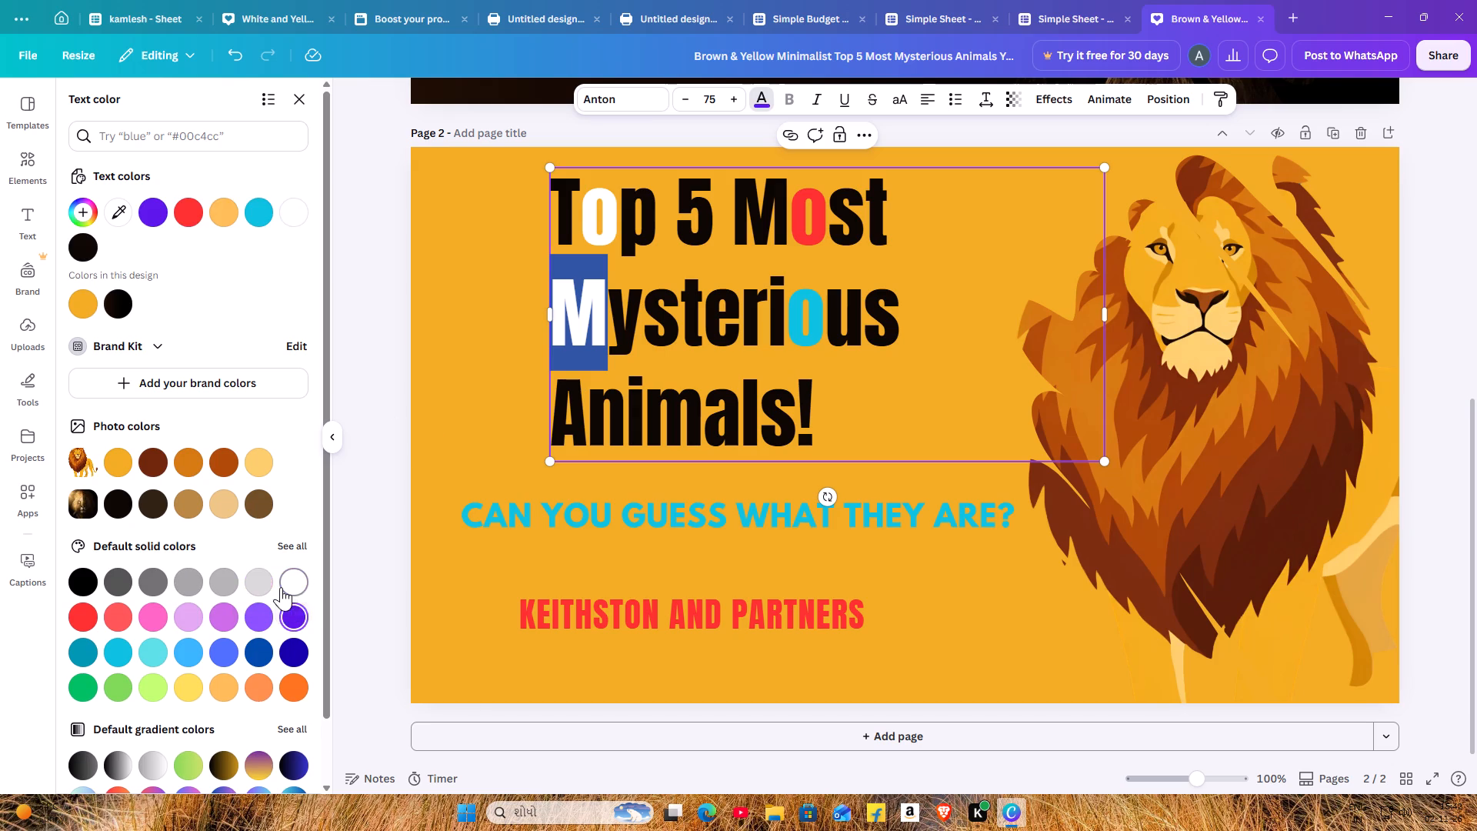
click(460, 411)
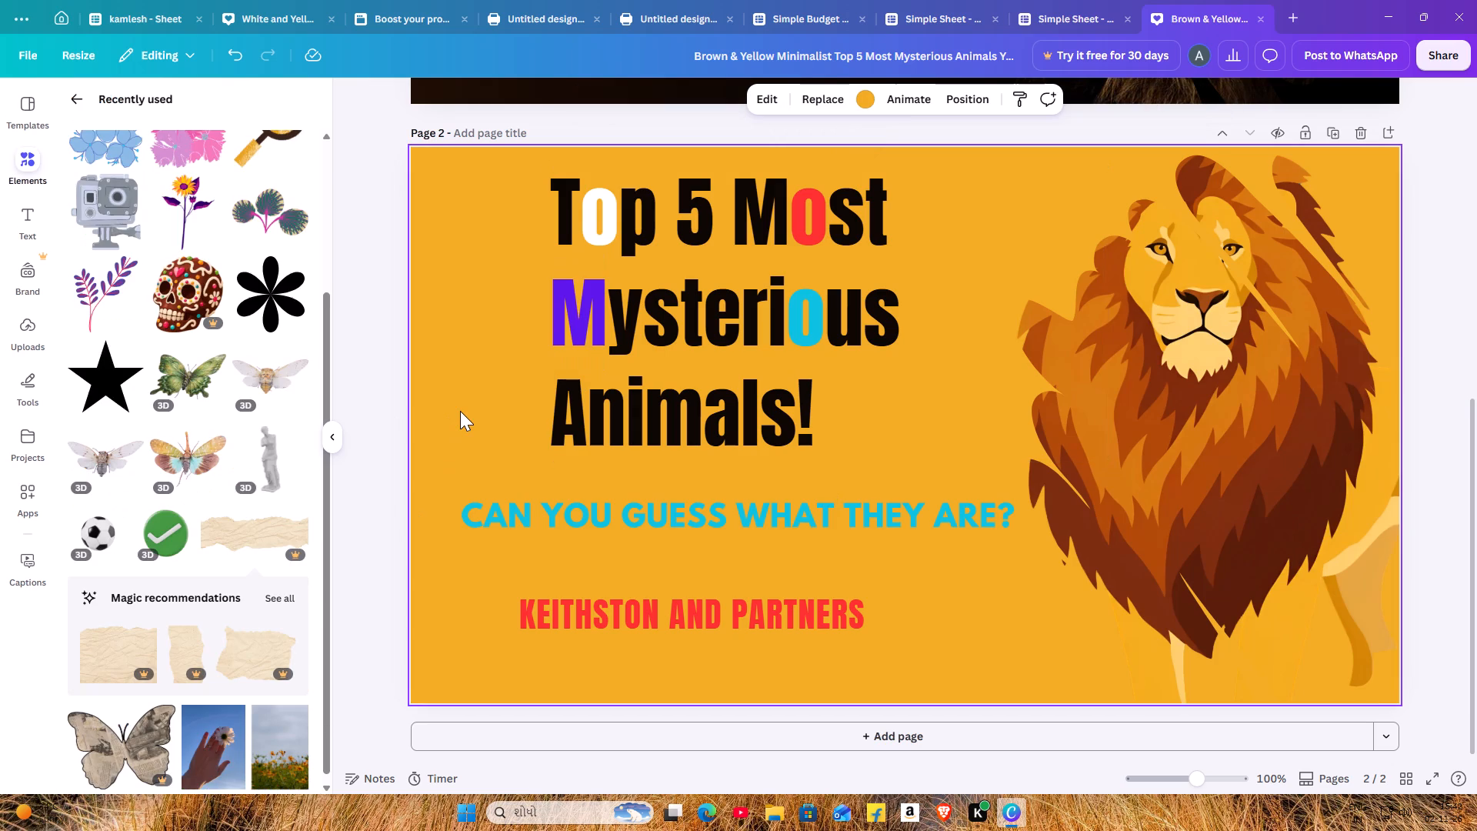
Recolour the "M" of "Mysterious" in the title with white from the default solid colours.
double_click(568, 321)
drag(588, 320, 564, 319)
click(564, 319)
drag(594, 317, 563, 318)
click(762, 103)
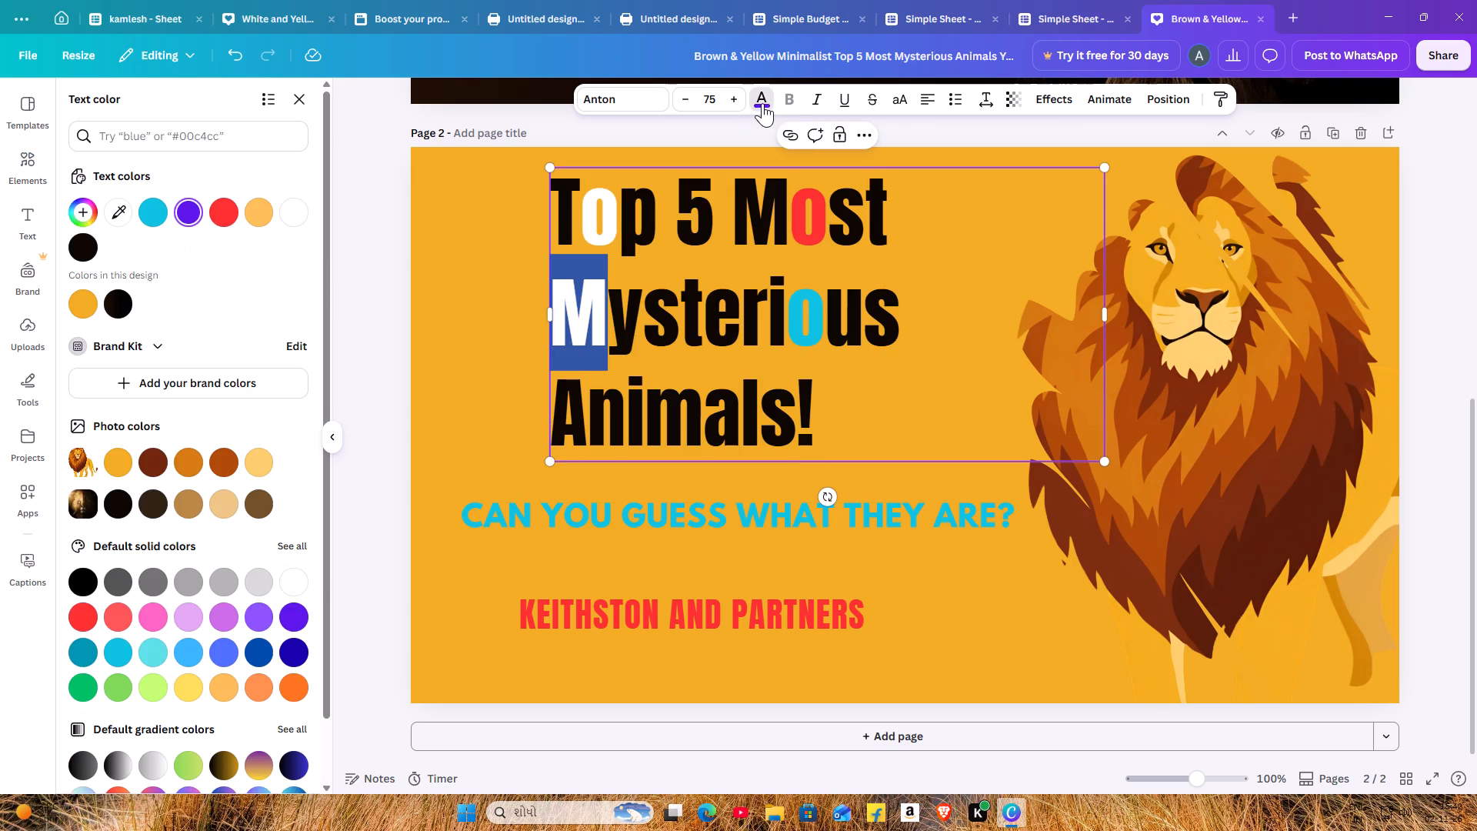
double_click(290, 462)
double_click(284, 582)
click(455, 385)
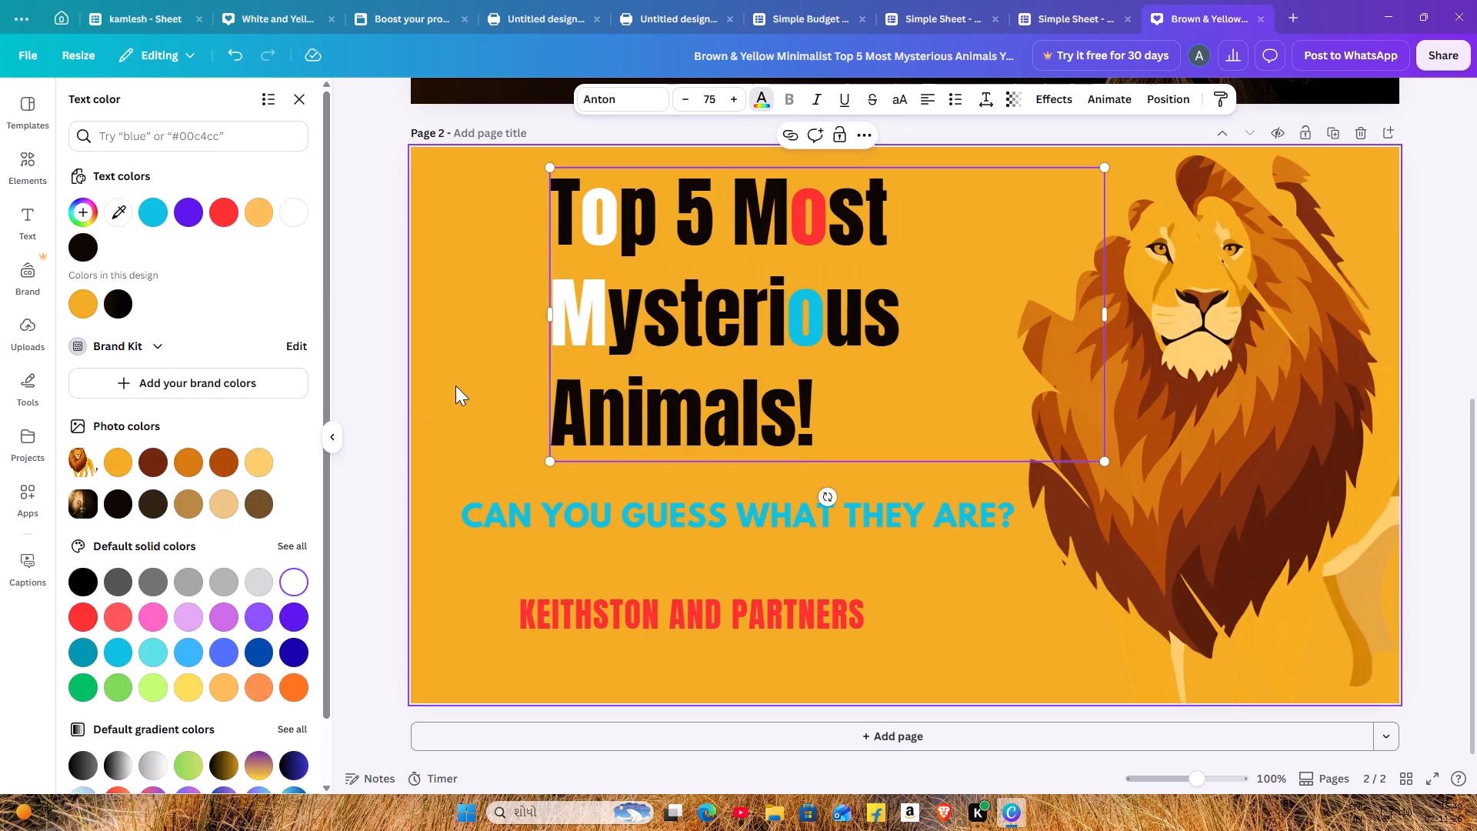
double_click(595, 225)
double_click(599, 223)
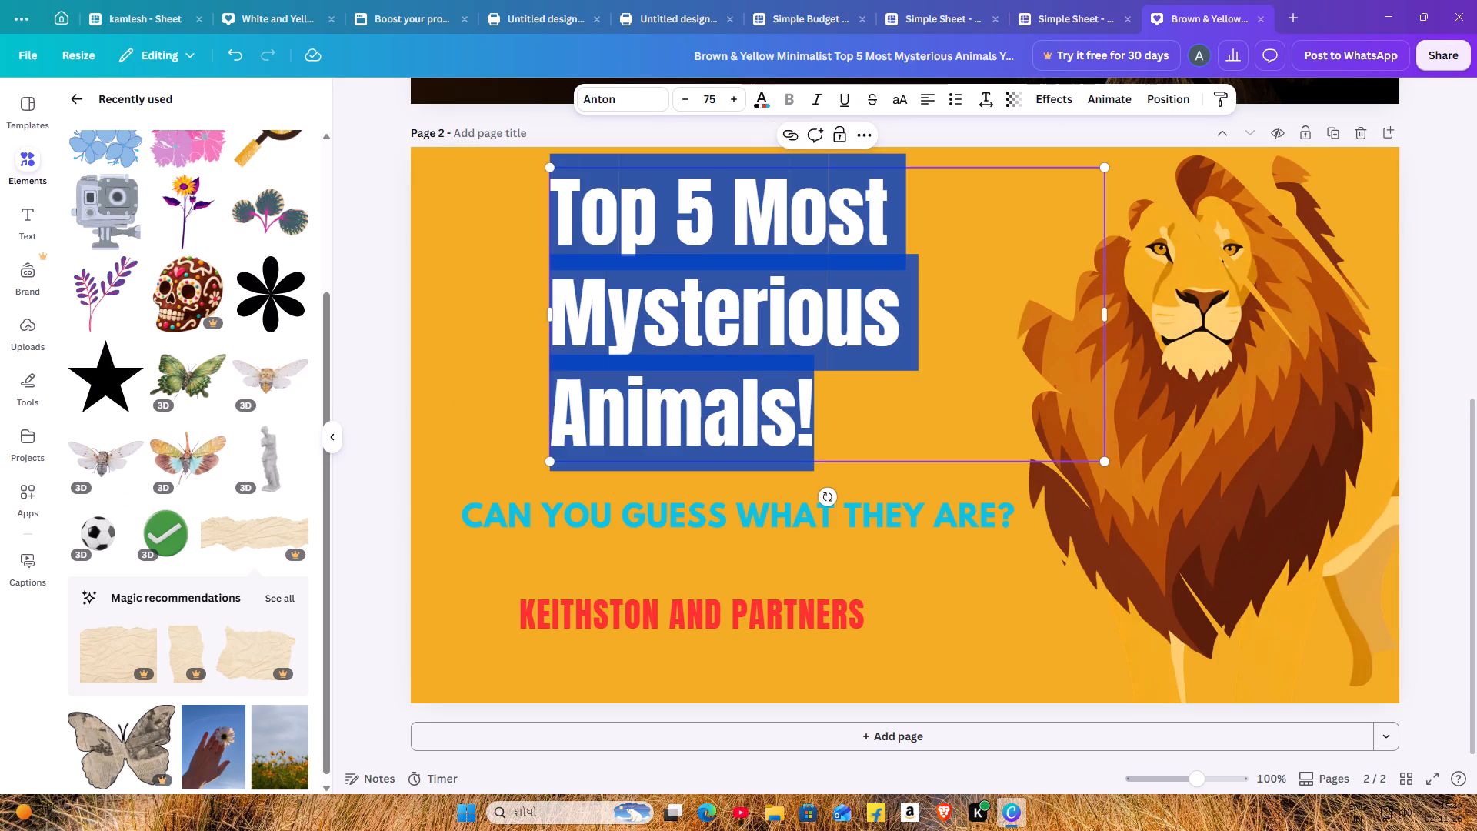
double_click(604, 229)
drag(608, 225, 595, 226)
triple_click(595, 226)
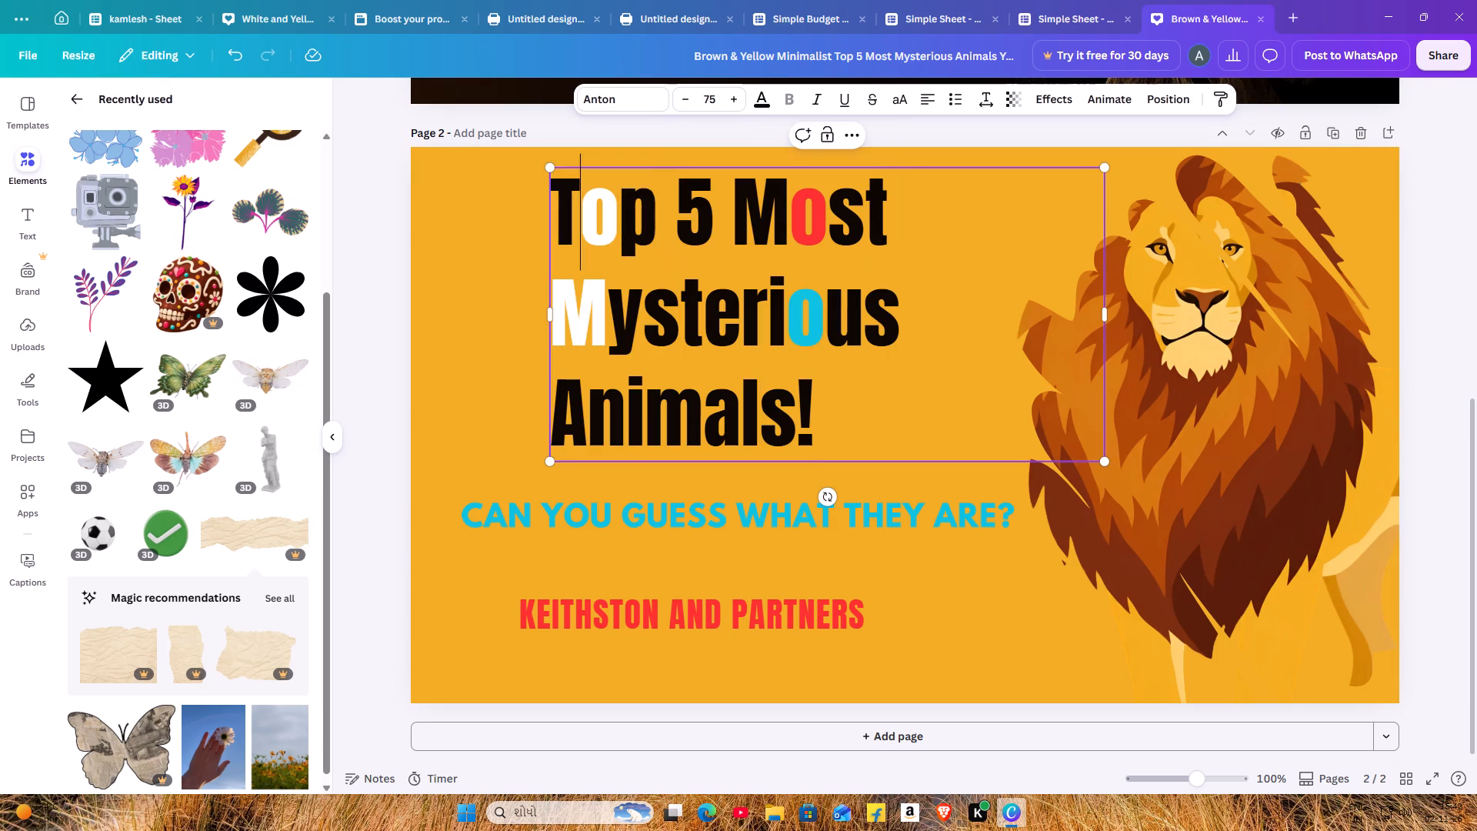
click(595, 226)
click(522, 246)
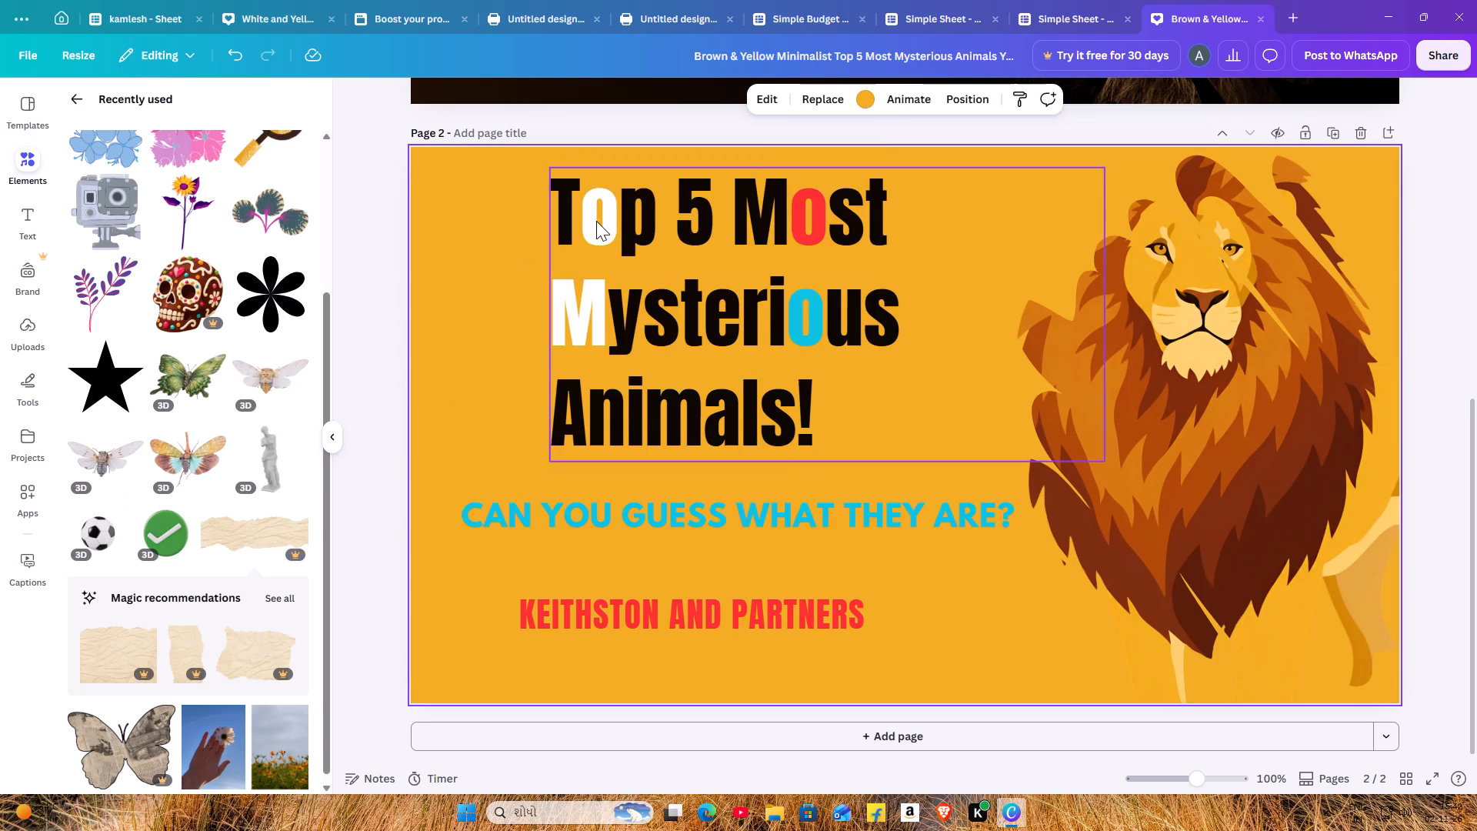
Recolour the "o" of "Top" in the title with the near-black from the photo colours and finish colour editing.
click(596, 221)
click(598, 218)
click(601, 222)
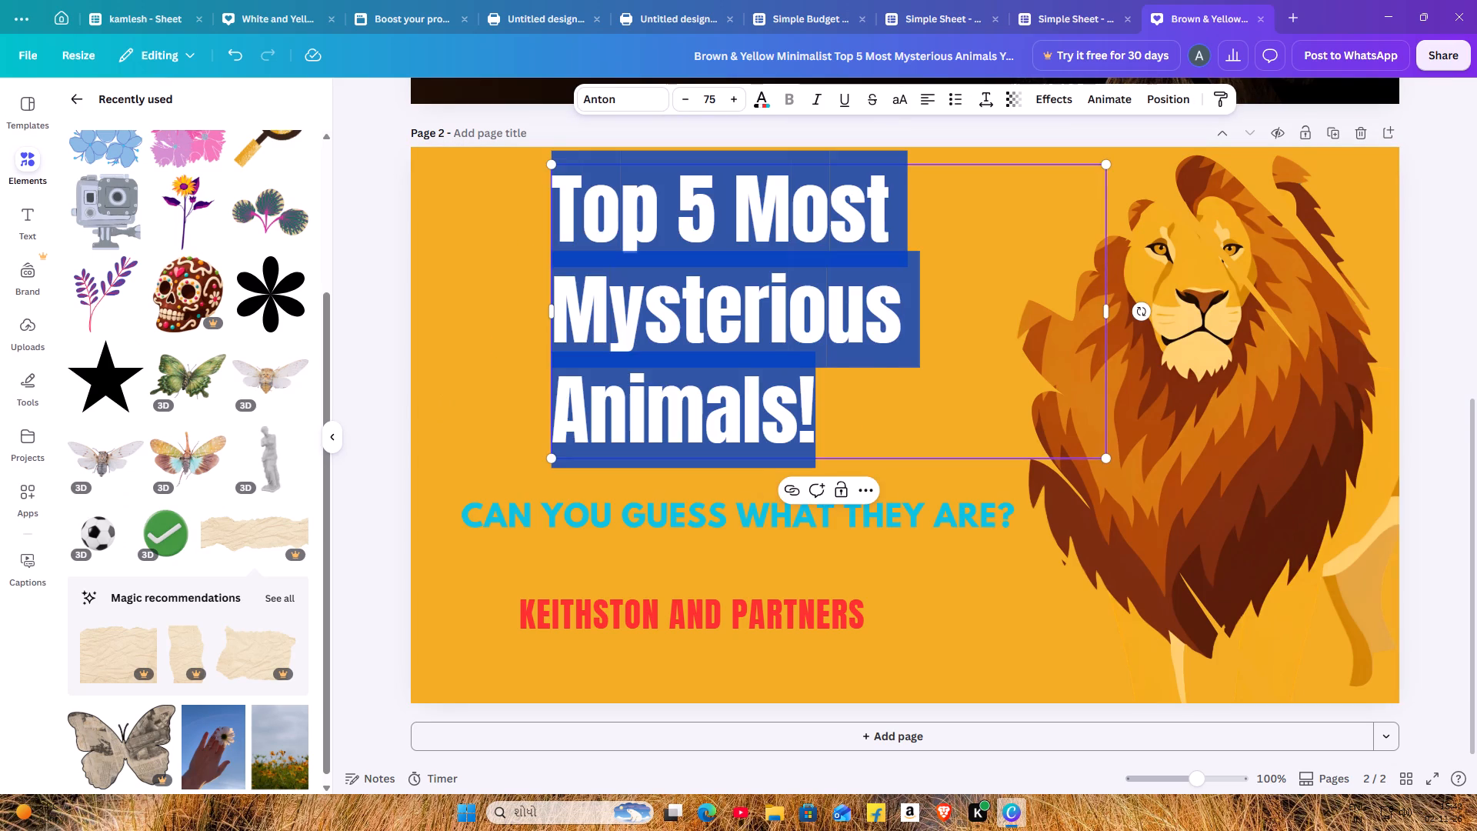
drag(614, 225, 590, 226)
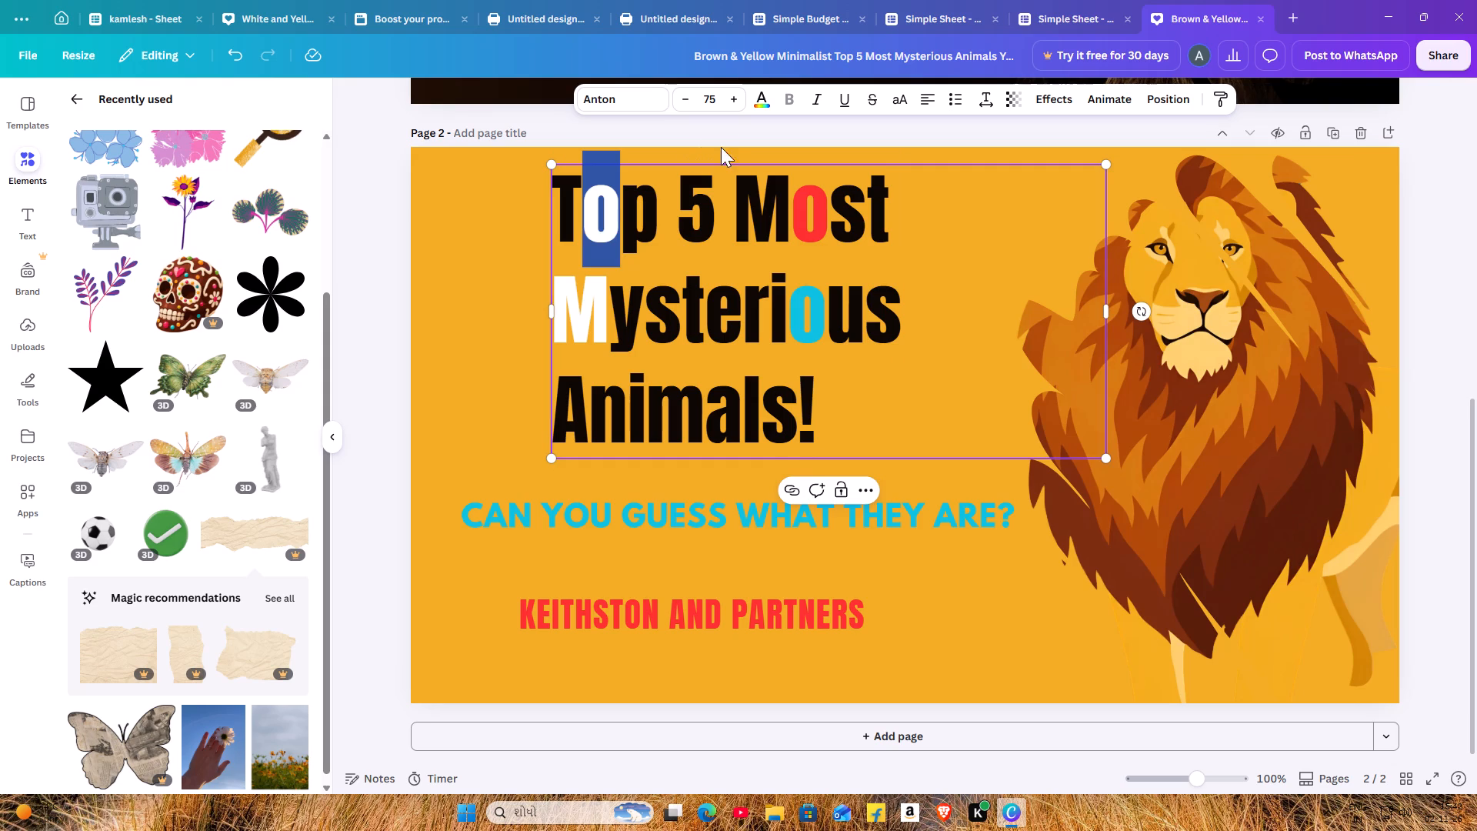
click(763, 97)
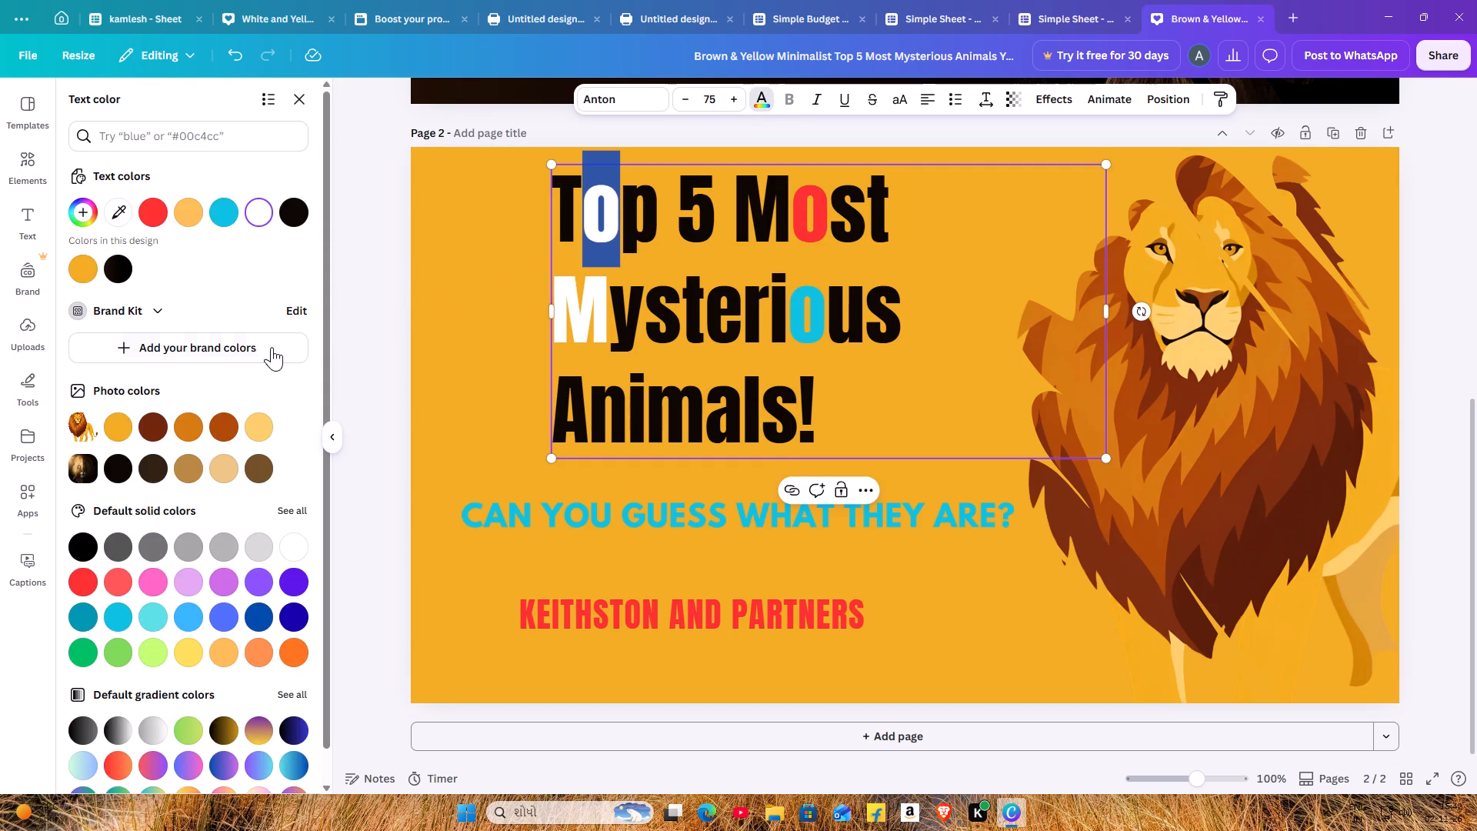
double_click(111, 476)
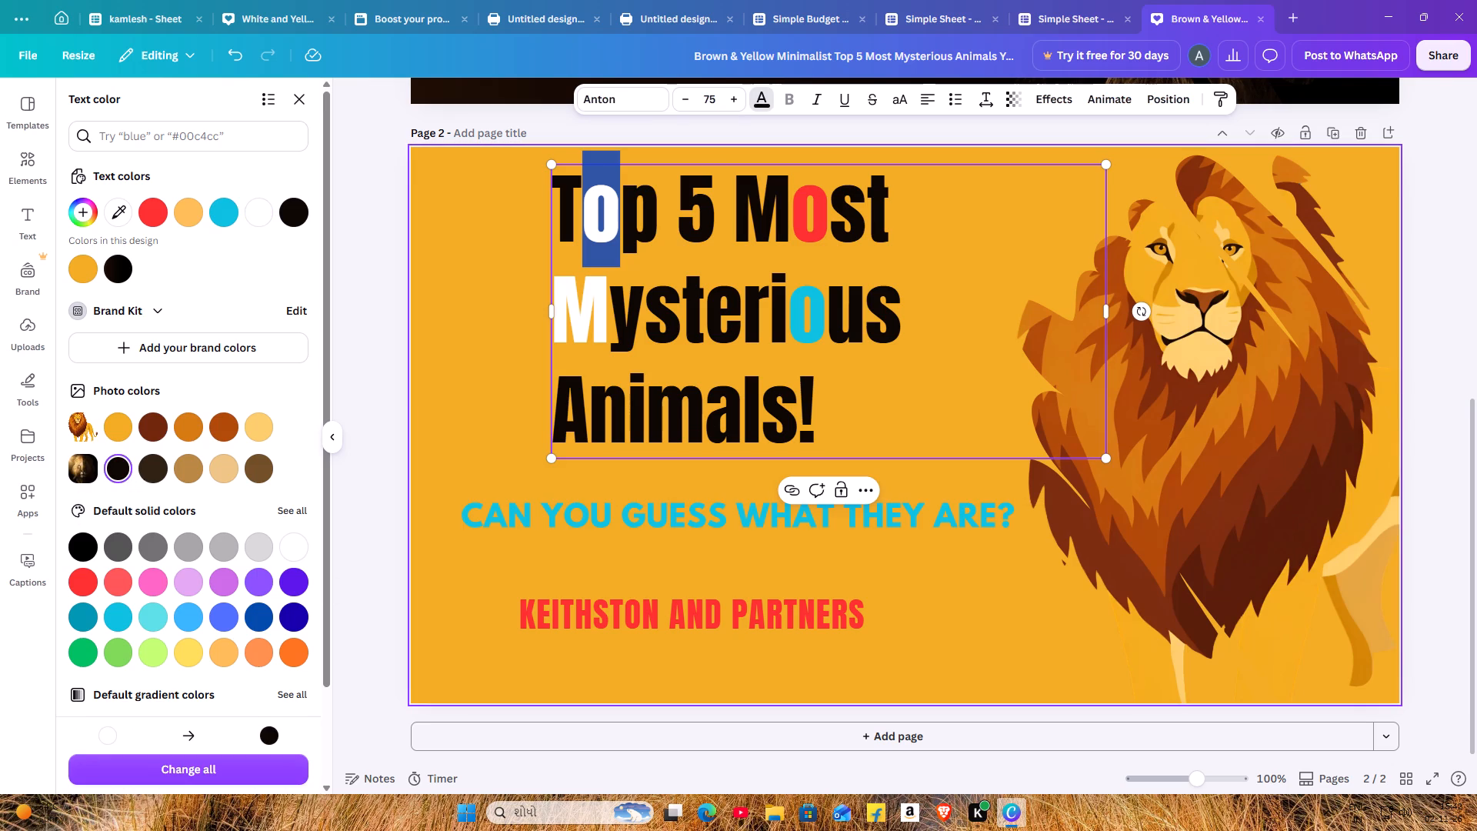
double_click(675, 271)
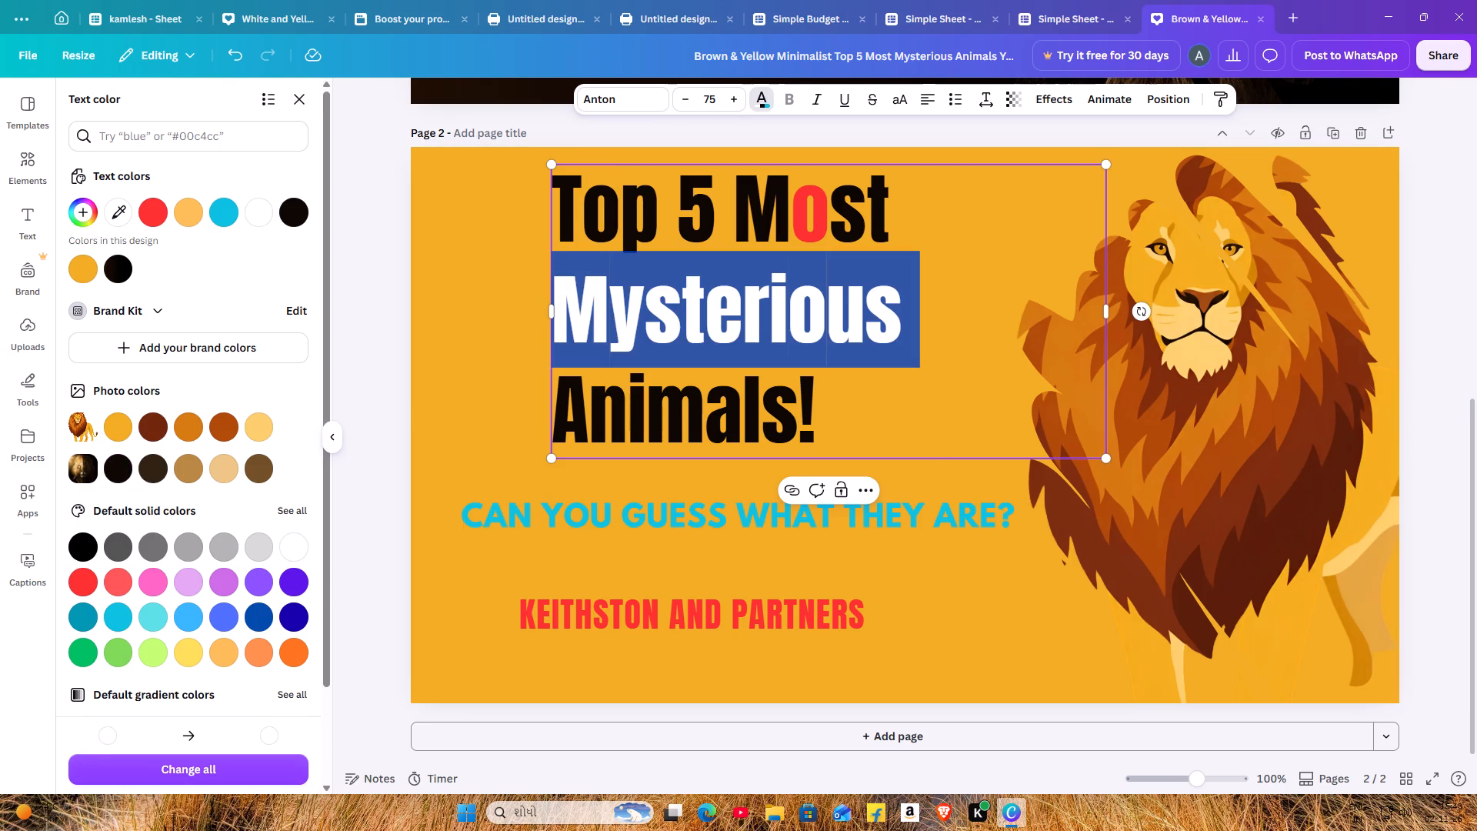
click(938, 443)
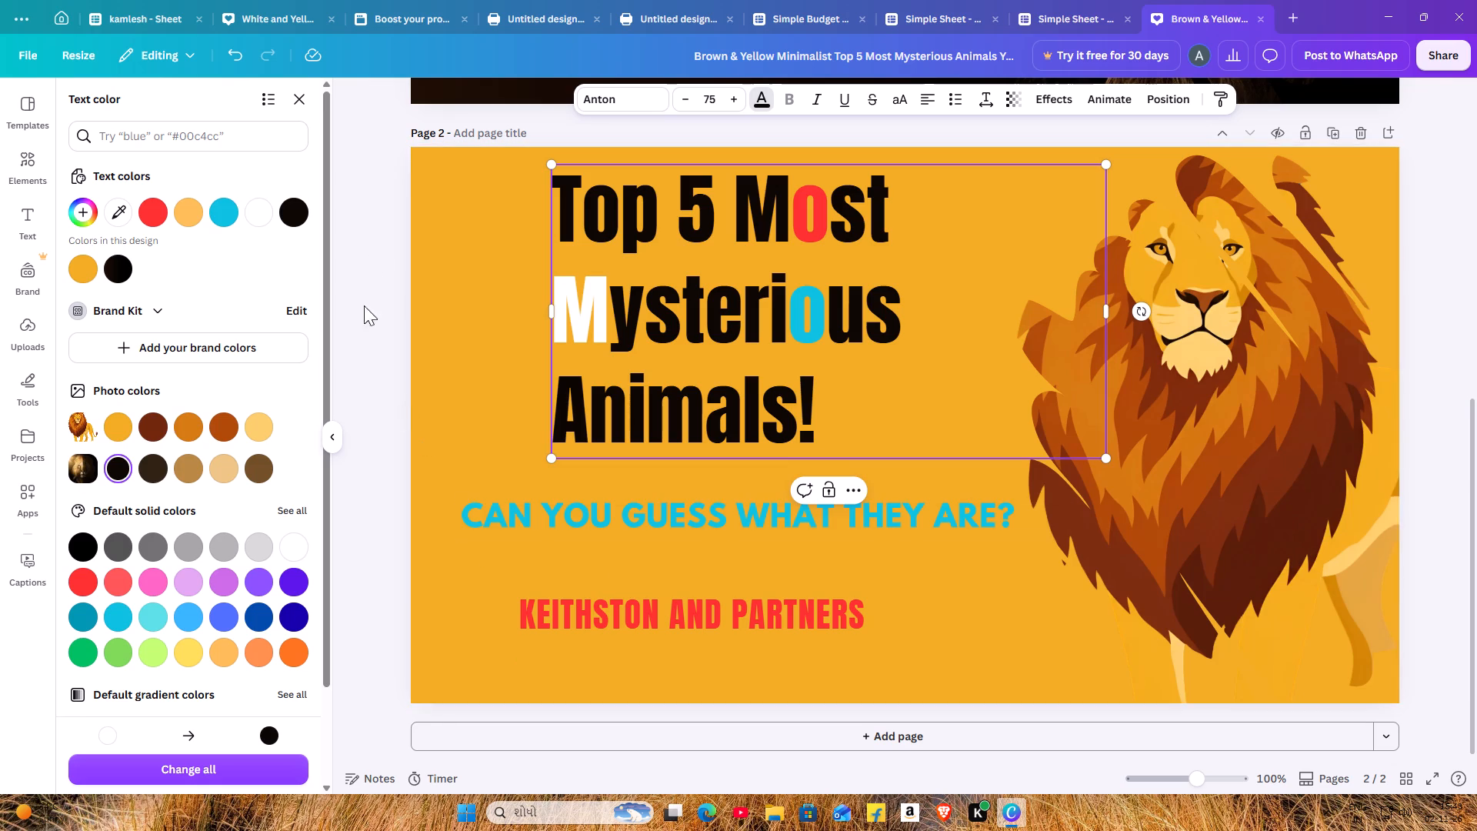
click(301, 93)
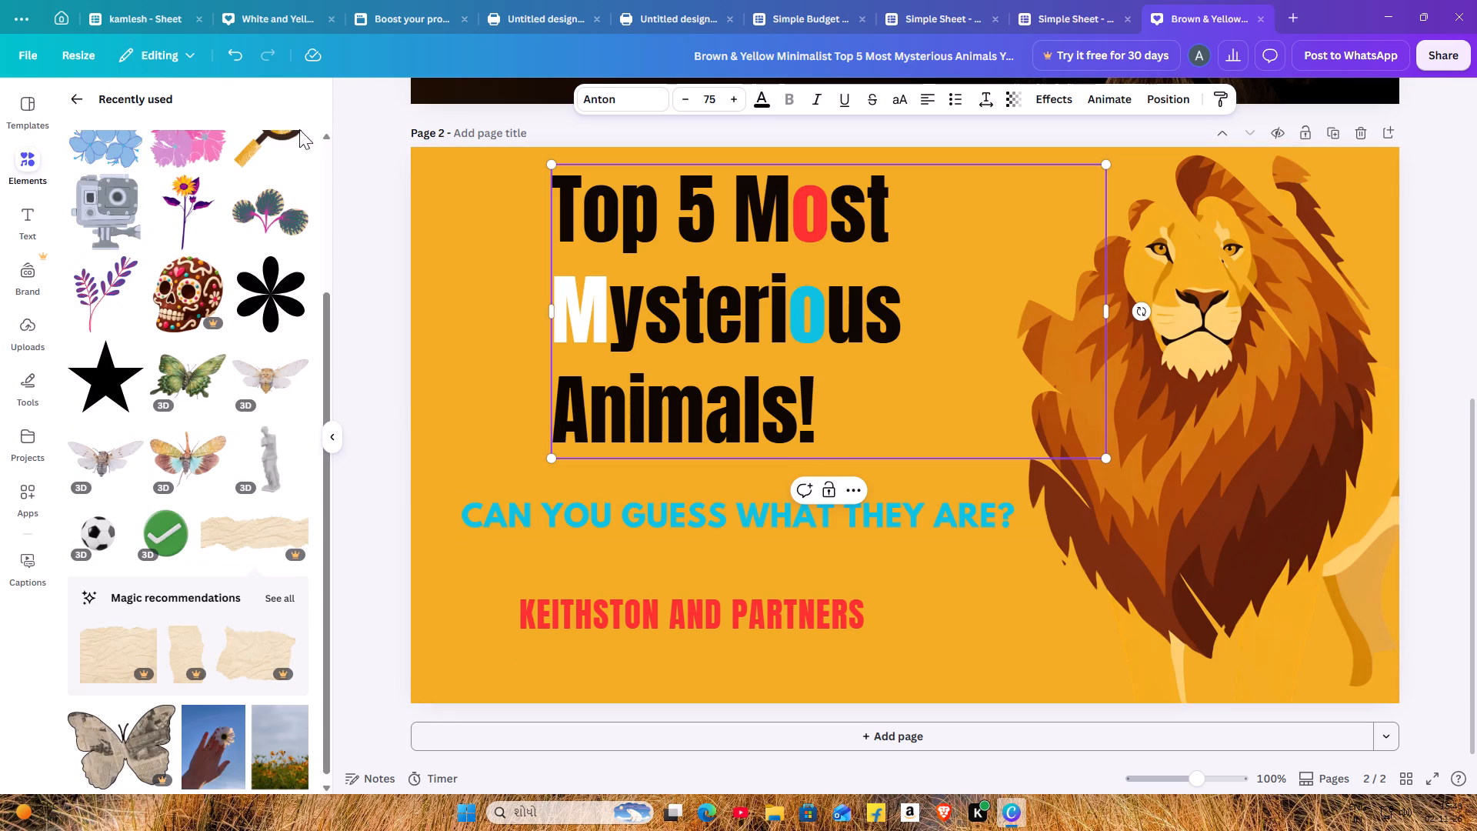